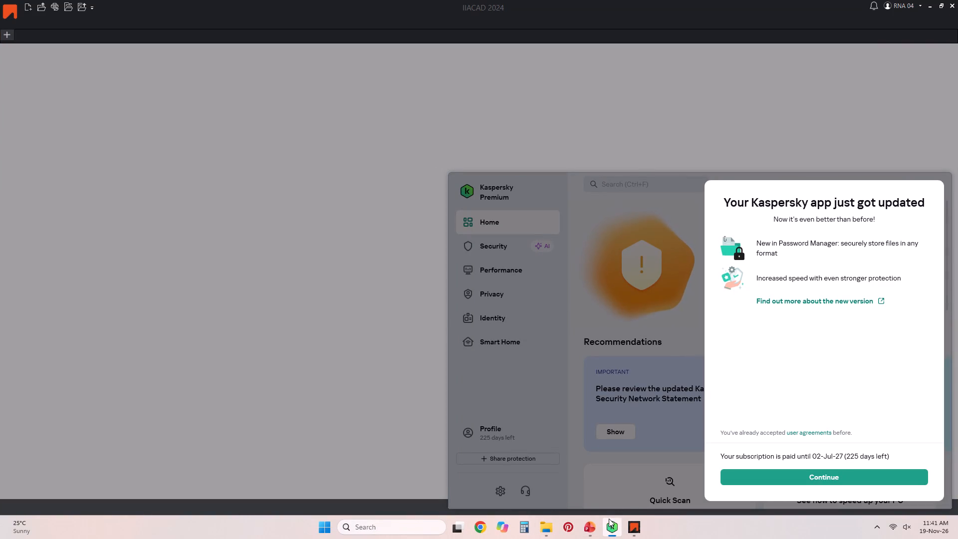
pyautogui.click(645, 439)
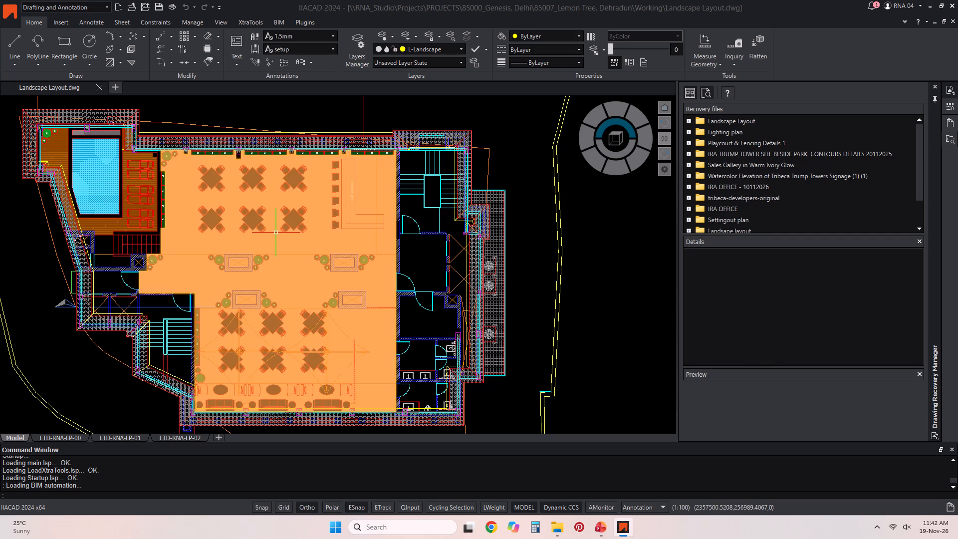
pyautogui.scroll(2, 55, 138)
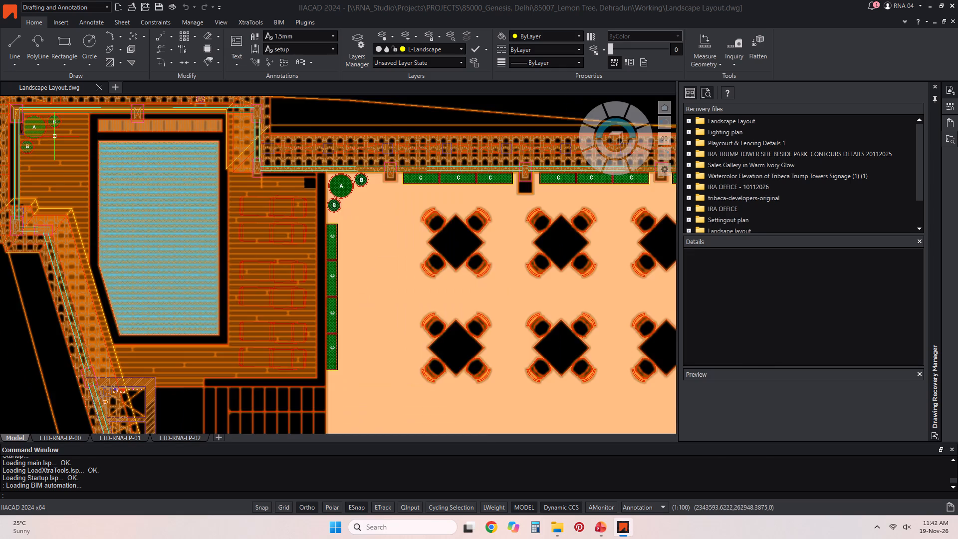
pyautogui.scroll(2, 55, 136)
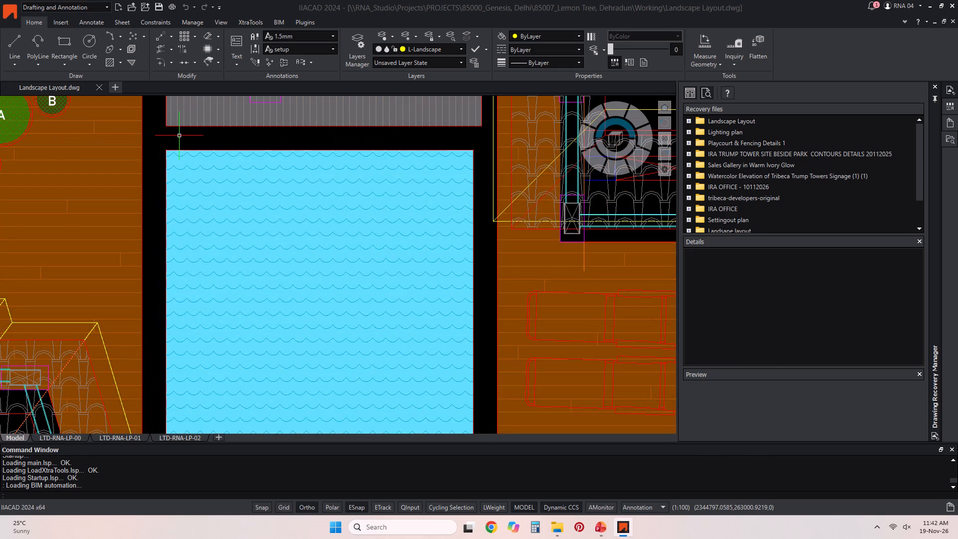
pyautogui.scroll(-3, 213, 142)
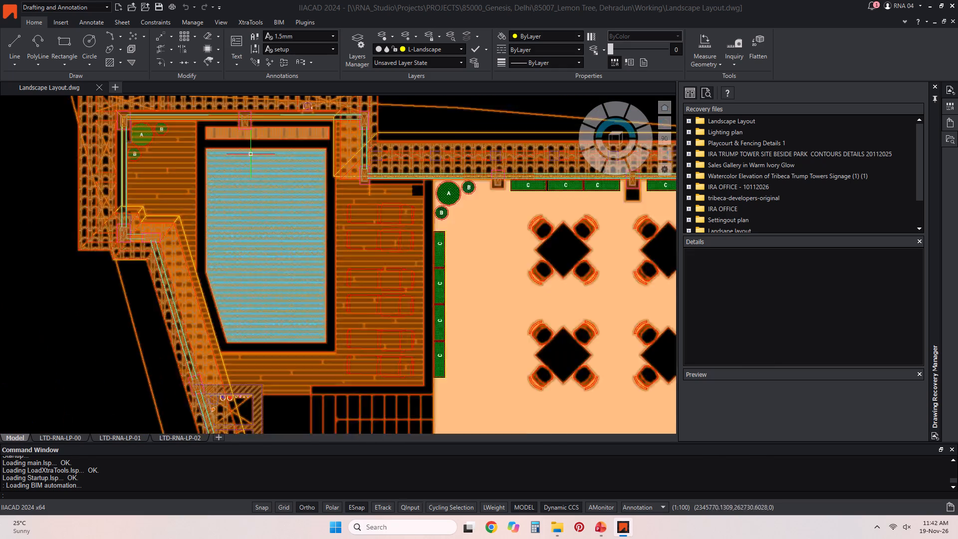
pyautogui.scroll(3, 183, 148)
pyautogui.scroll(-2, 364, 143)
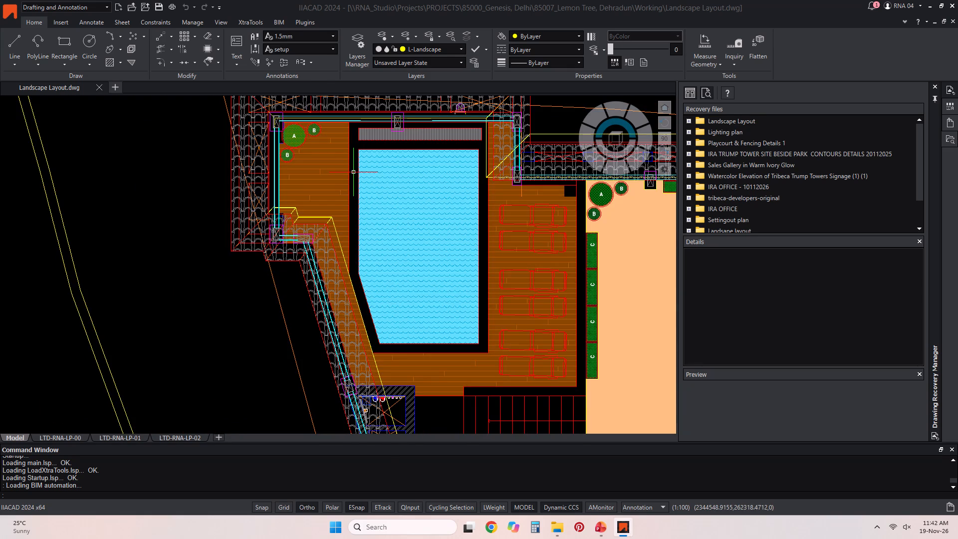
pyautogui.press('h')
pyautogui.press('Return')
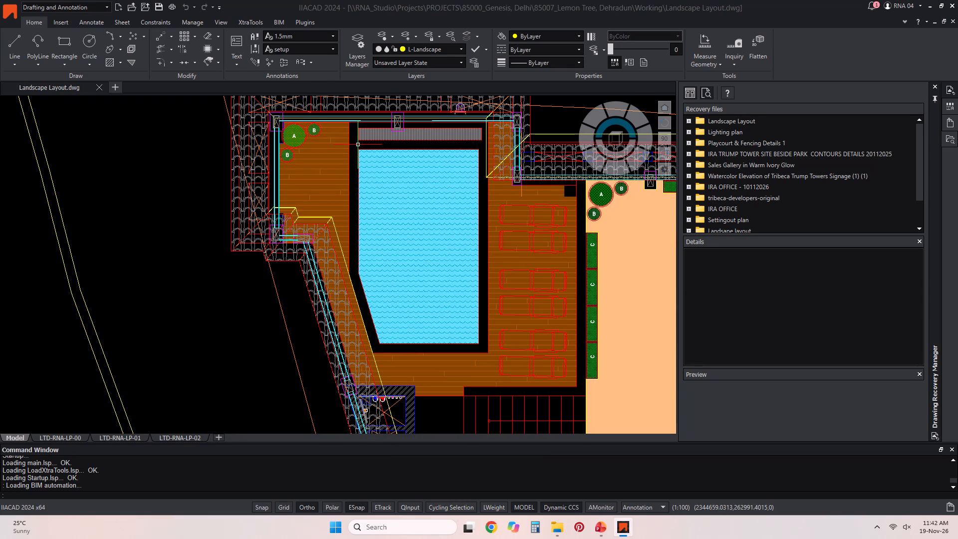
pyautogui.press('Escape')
# Open the building plan block at the pool for editing in the Block Editor.
pyautogui.doubleClick(342, 151)
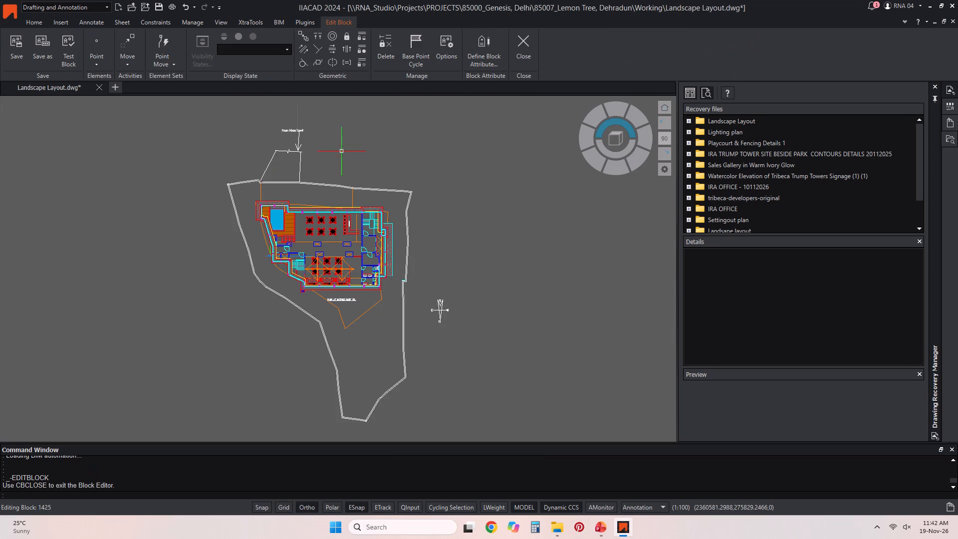
# Hatch the border area surrounding the pool and its grating strip with the predefined ANSI31 pattern in red at scale 1.
pyautogui.scroll(1, 200, 210)
pyautogui.scroll(3, 324, 190)
pyautogui.scroll(2, 319, 254)
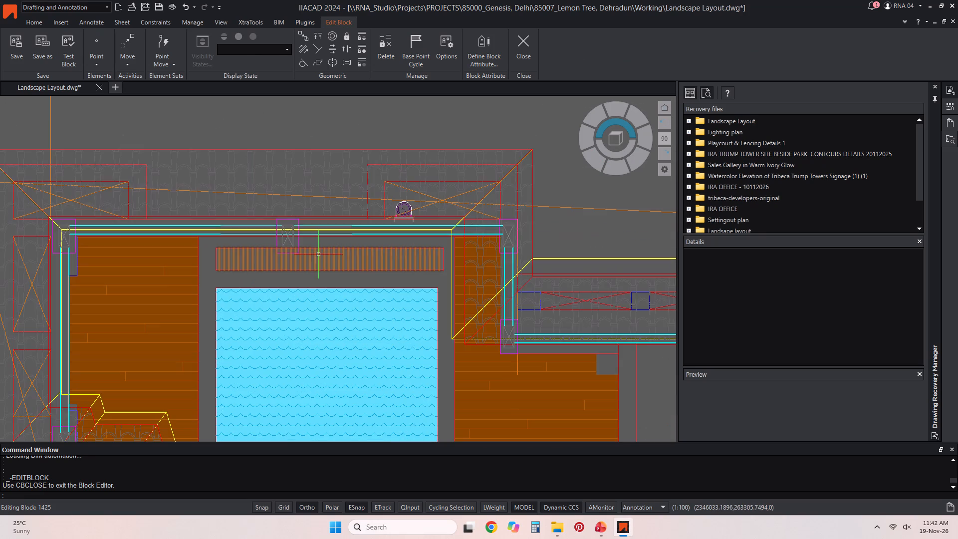
pyautogui.press('h')
pyautogui.press('Return')
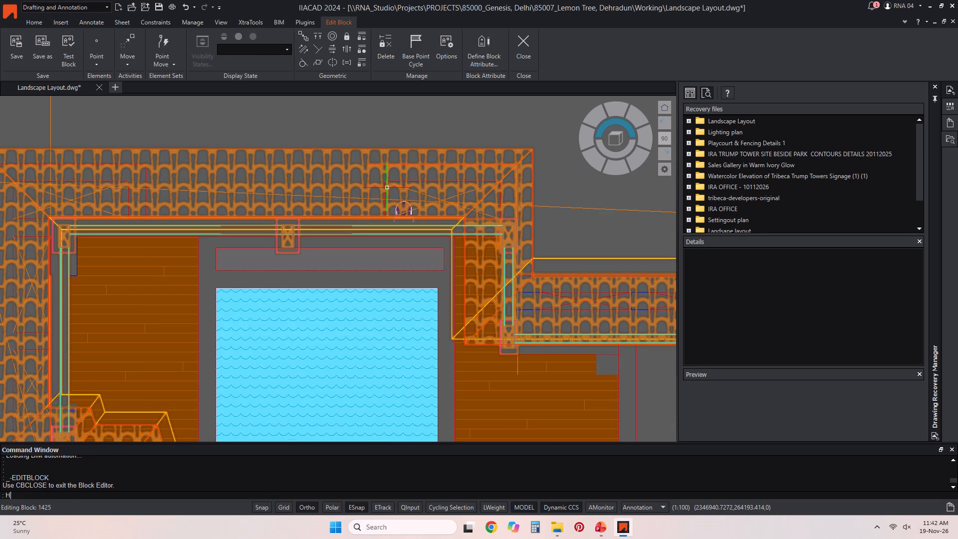
pyautogui.click(285, 279)
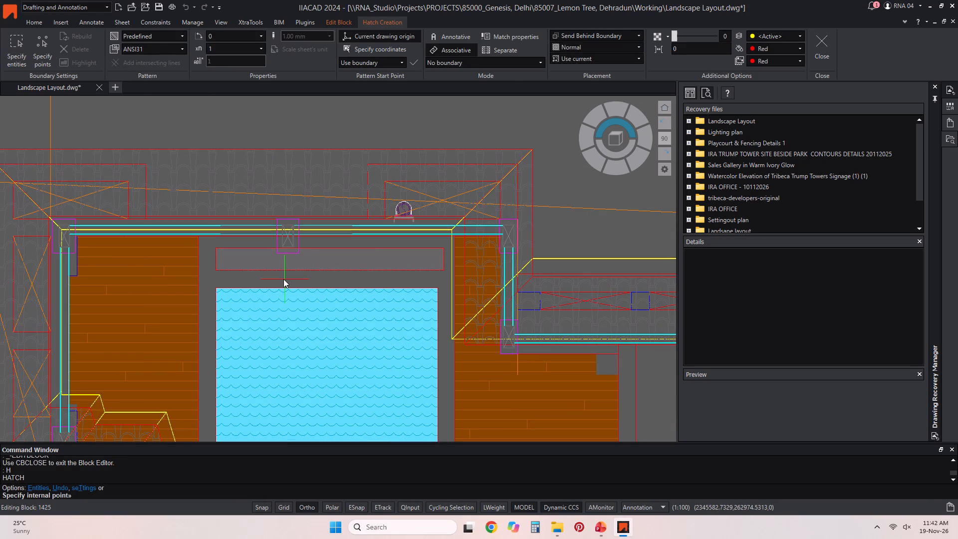
pyautogui.scroll(-3, 385, 203)
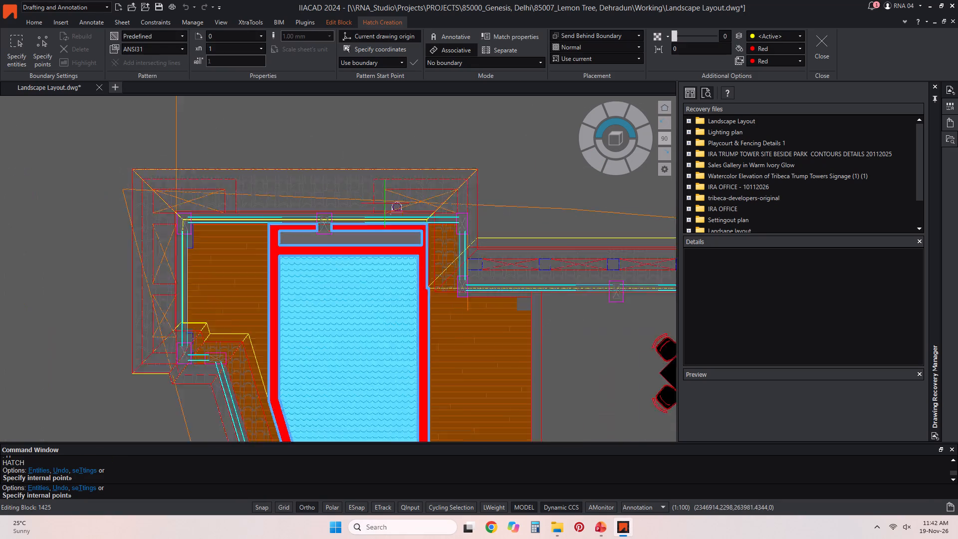
pyautogui.press('Return')
pyautogui.scroll(2, 382, 207)
pyautogui.scroll(2, 393, 250)
pyautogui.click(395, 236)
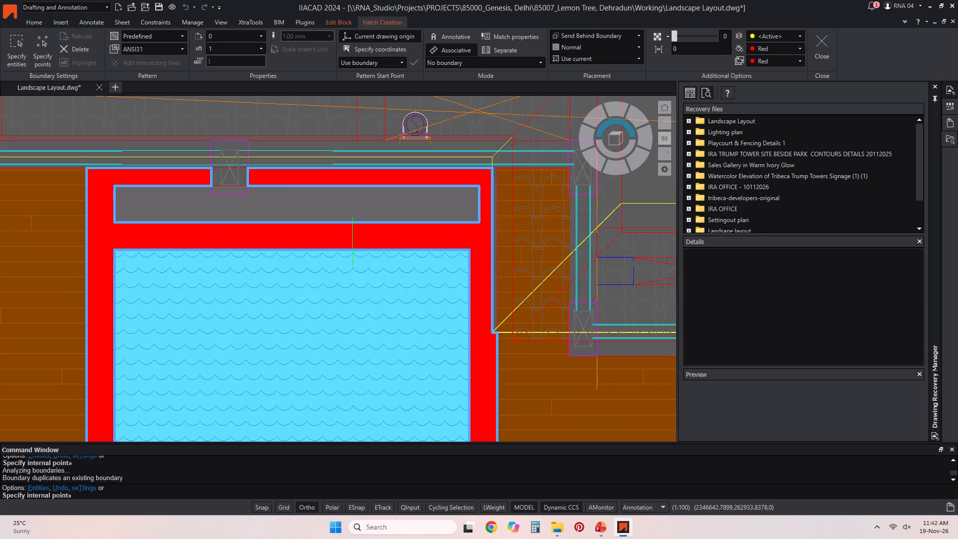
pyautogui.rightClick(358, 232)
pyautogui.press('Escape')
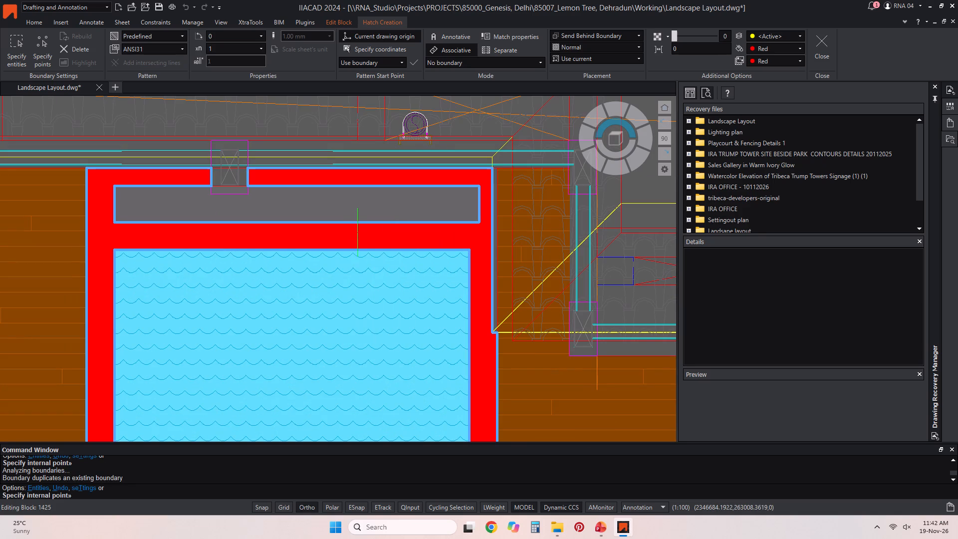
pyautogui.click(349, 234)
pyautogui.rightClick(359, 234)
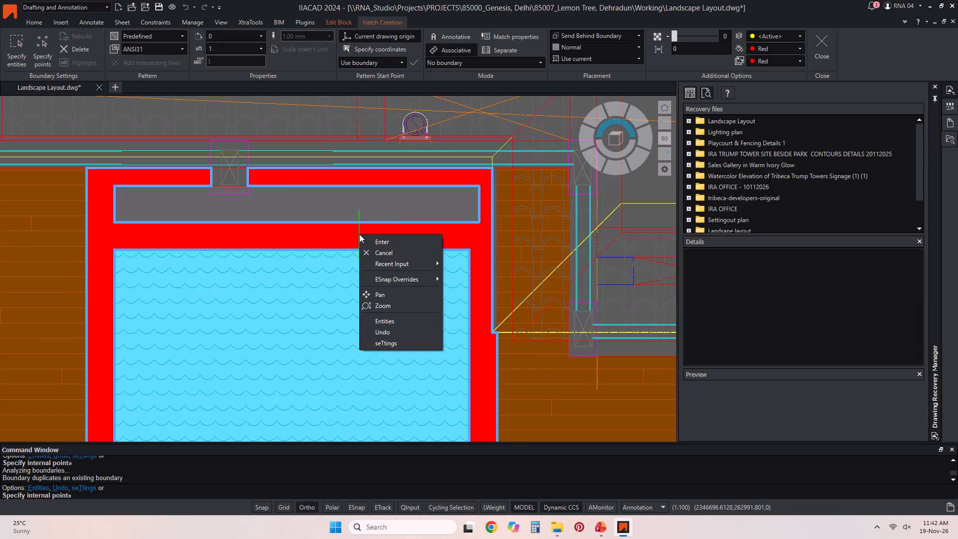
pyautogui.rightClick(347, 237)
pyautogui.rightClick(347, 237)
pyautogui.press('Escape')
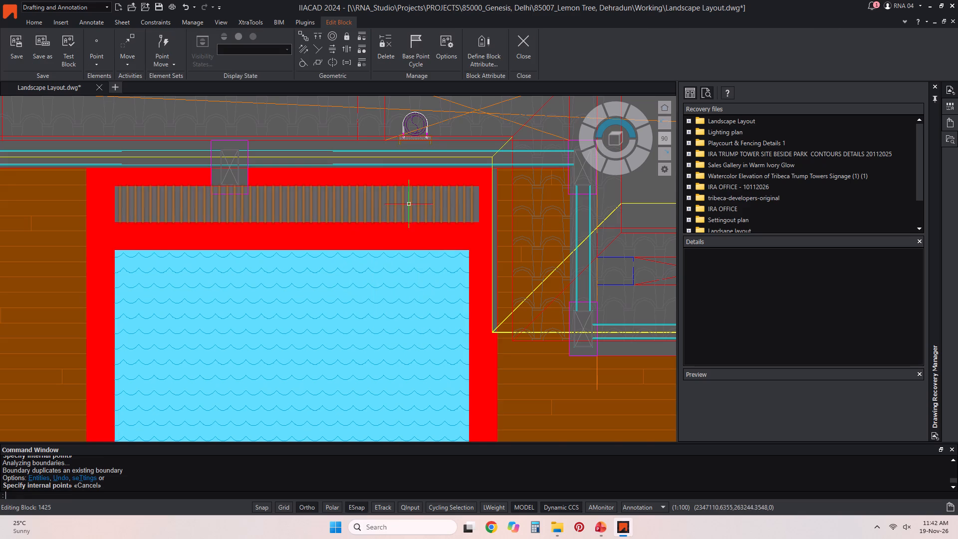
# Set the pool border hatch's background to the custom colour RGB 0,149,199.
pyautogui.scroll(-3, 413, 199)
pyautogui.scroll(3, 428, 218)
pyautogui.click(431, 212)
pyautogui.rightClick(431, 212)
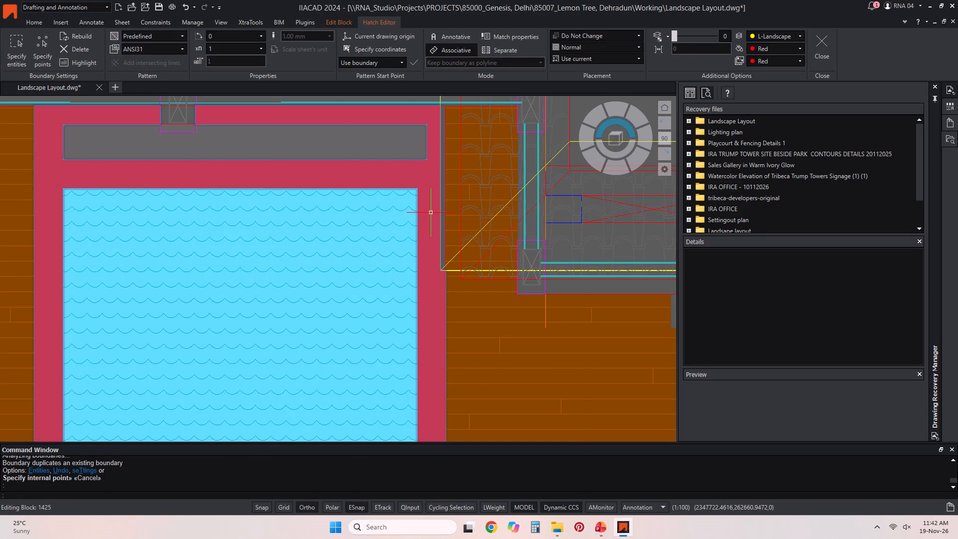
pyautogui.click(470, 465)
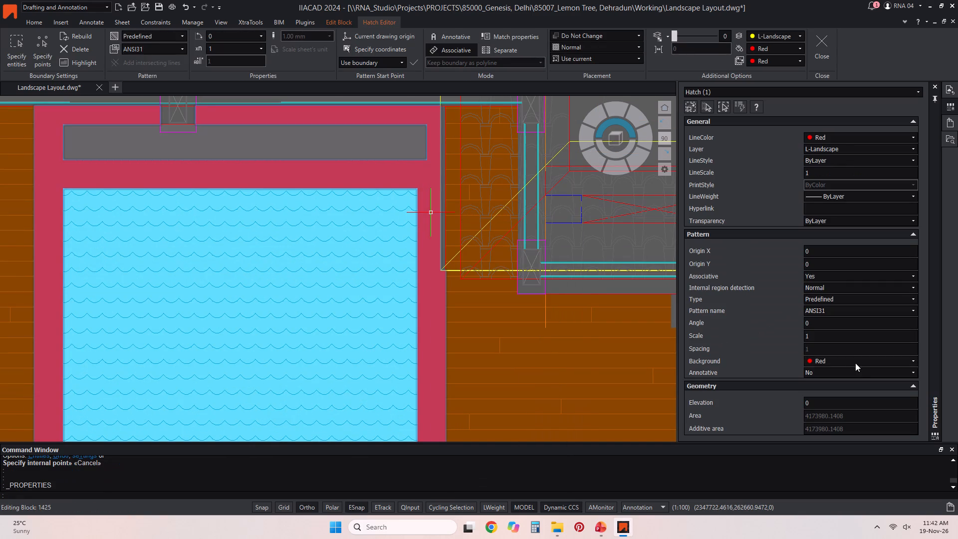
pyautogui.click(881, 364)
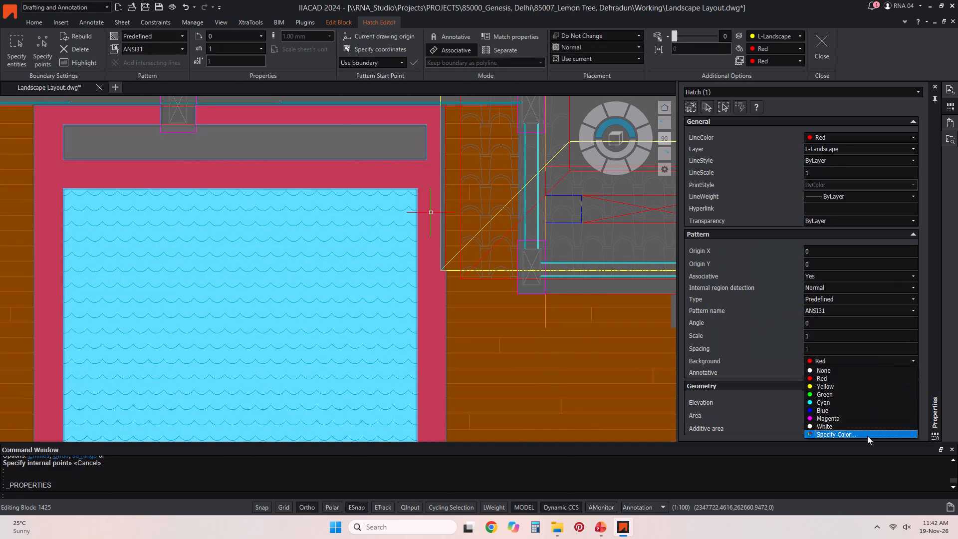
pyautogui.click(867, 436)
pyautogui.click(501, 199)
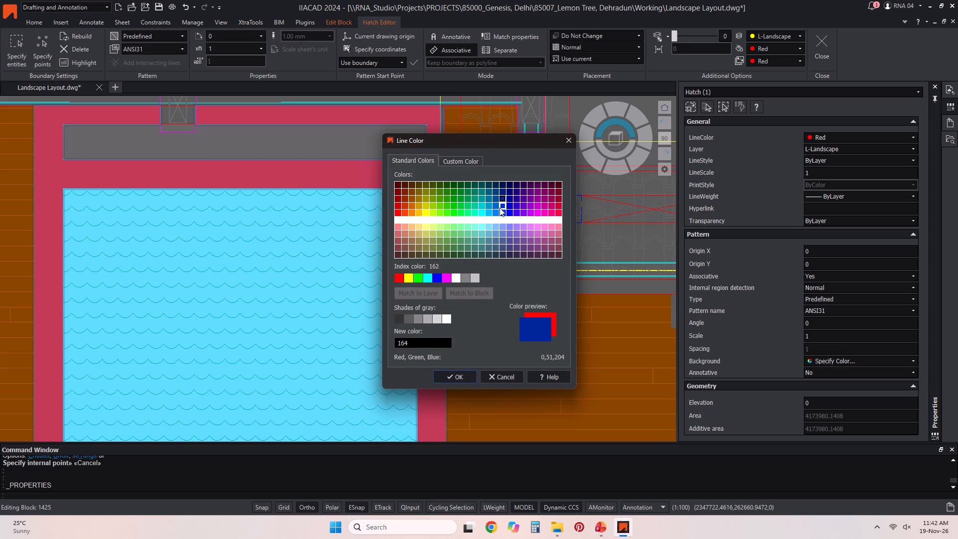
pyautogui.click(489, 192)
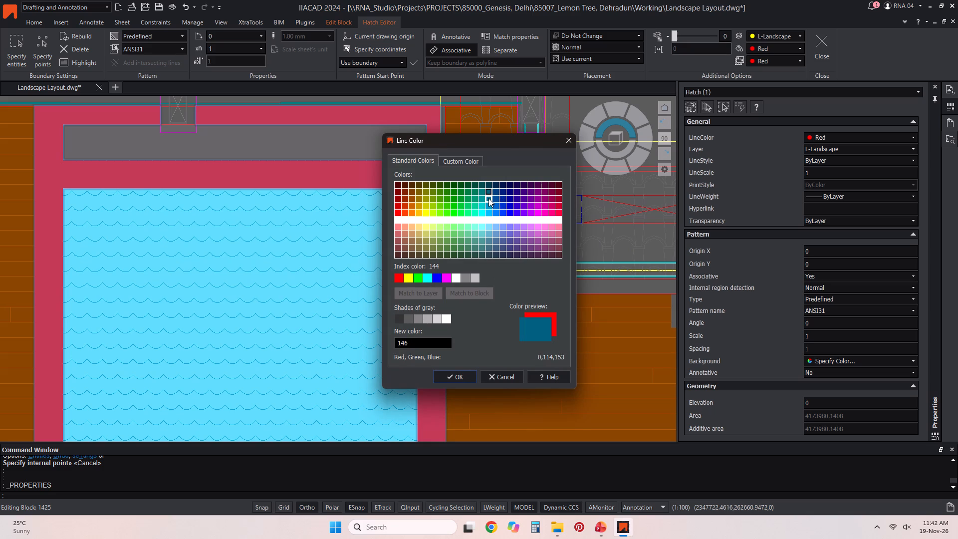
pyautogui.click(488, 198)
pyautogui.click(487, 208)
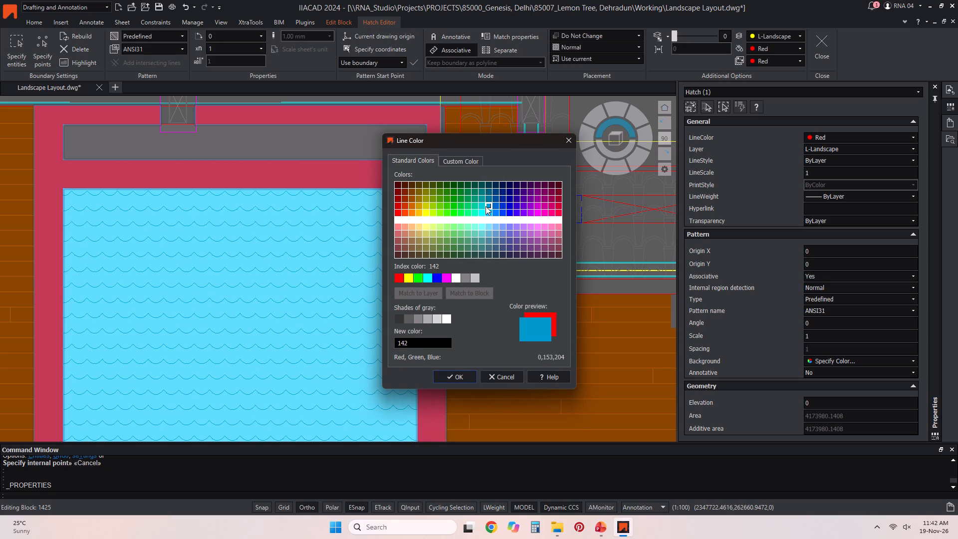
pyautogui.click(483, 208)
pyautogui.click(486, 213)
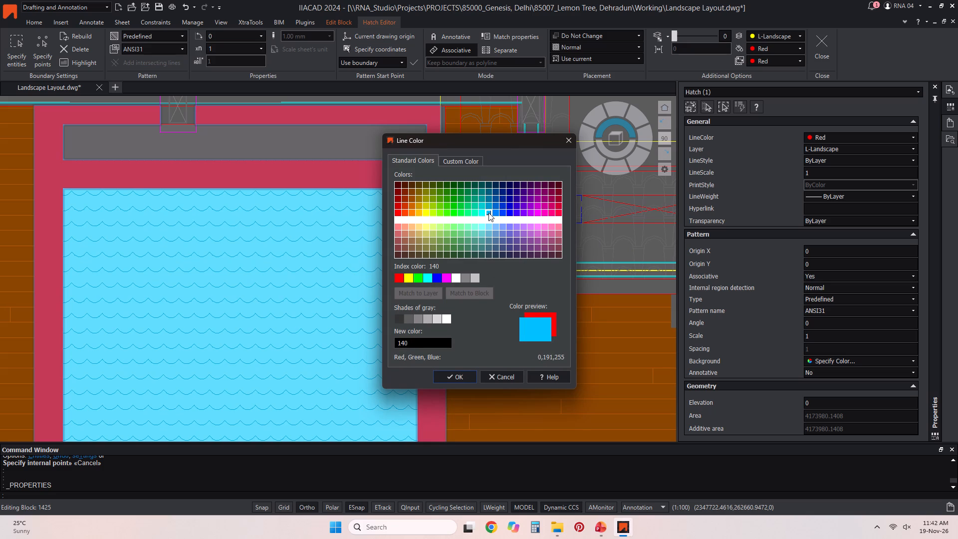
pyautogui.click(495, 213)
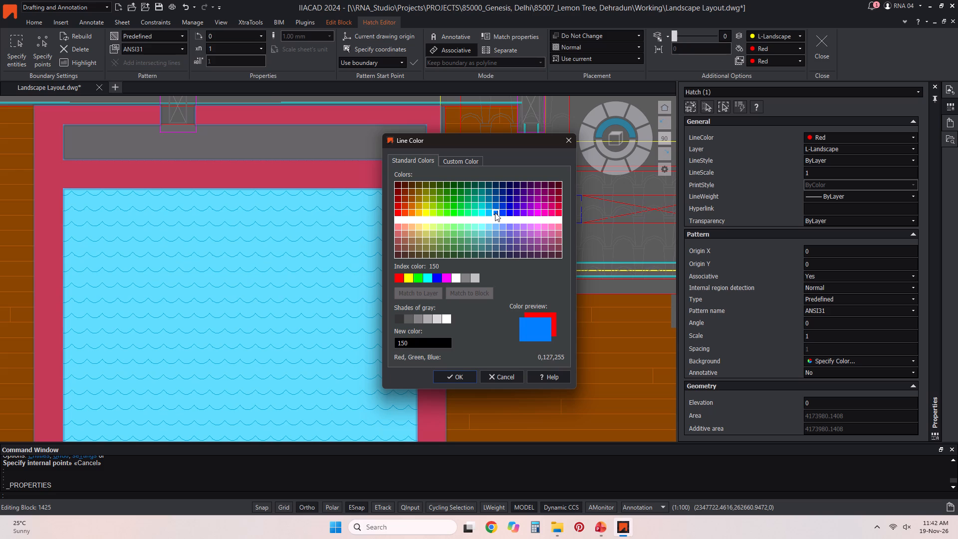
pyautogui.click(490, 214)
pyautogui.click(479, 162)
pyautogui.moveTo(553, 216); pyautogui.dragTo(553, 219)
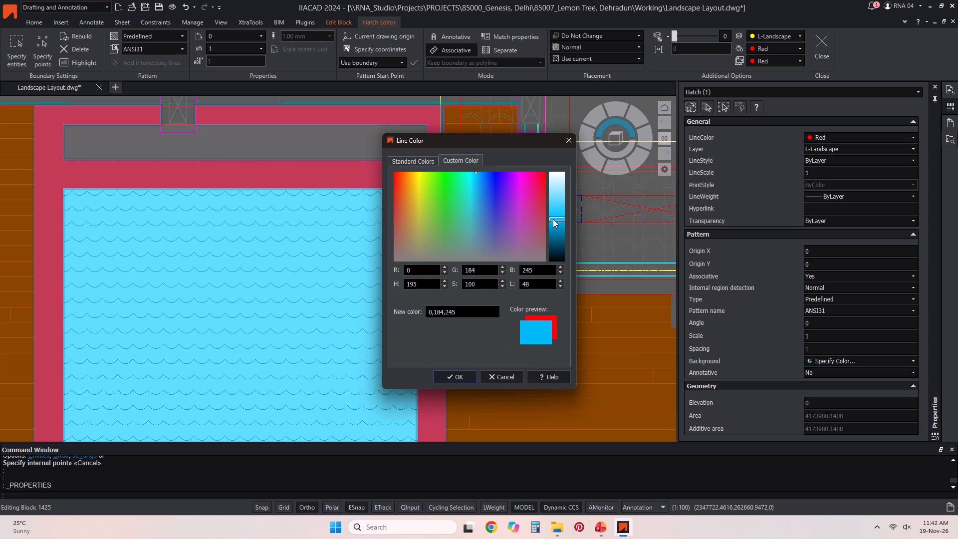
pyautogui.moveTo(553, 219); pyautogui.dragTo(553, 230)
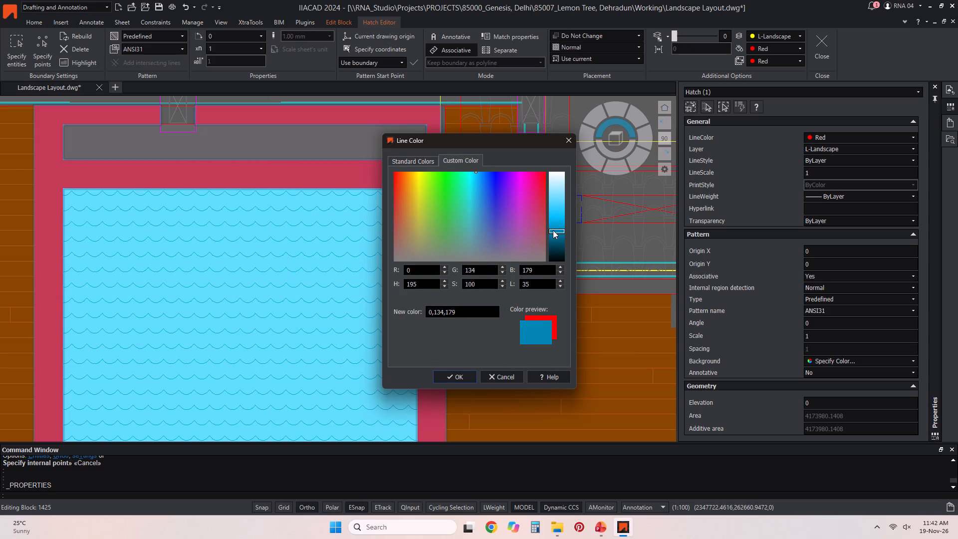
pyautogui.moveTo(553, 230); pyautogui.dragTo(555, 227)
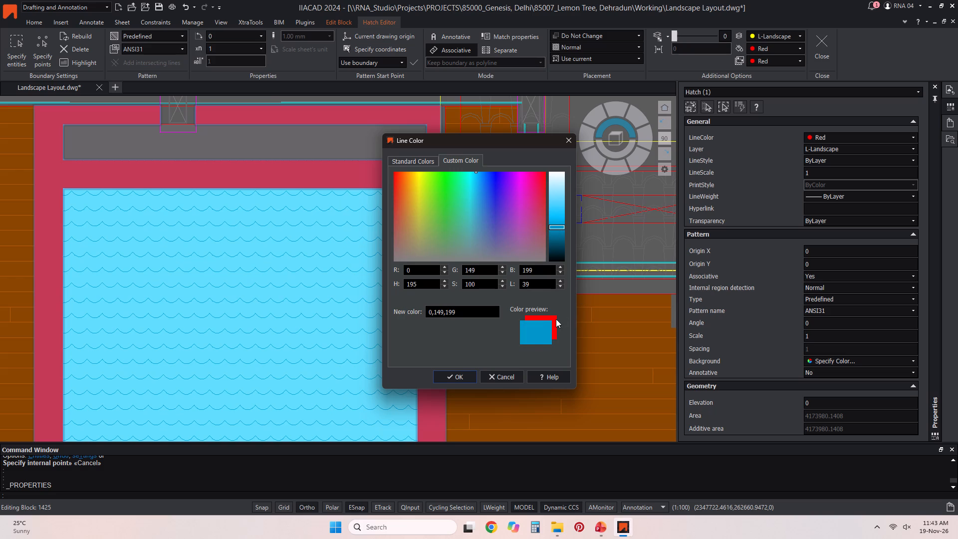
pyautogui.click(555, 319)
pyautogui.click(473, 375)
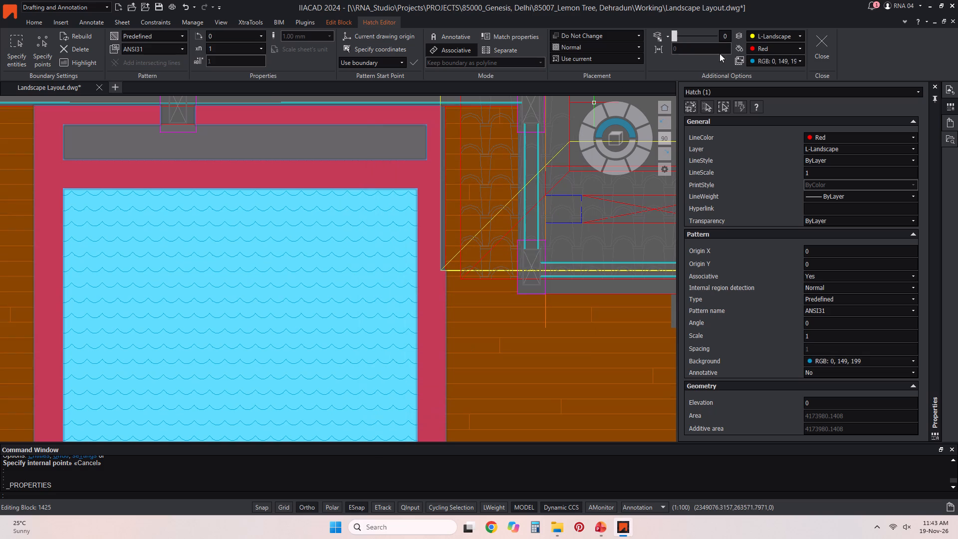
# Set the pool border hatch's line colour to RGB 0,149,199 and finish editing the hatch.
pyautogui.click(756, 44)
pyautogui.click(773, 130)
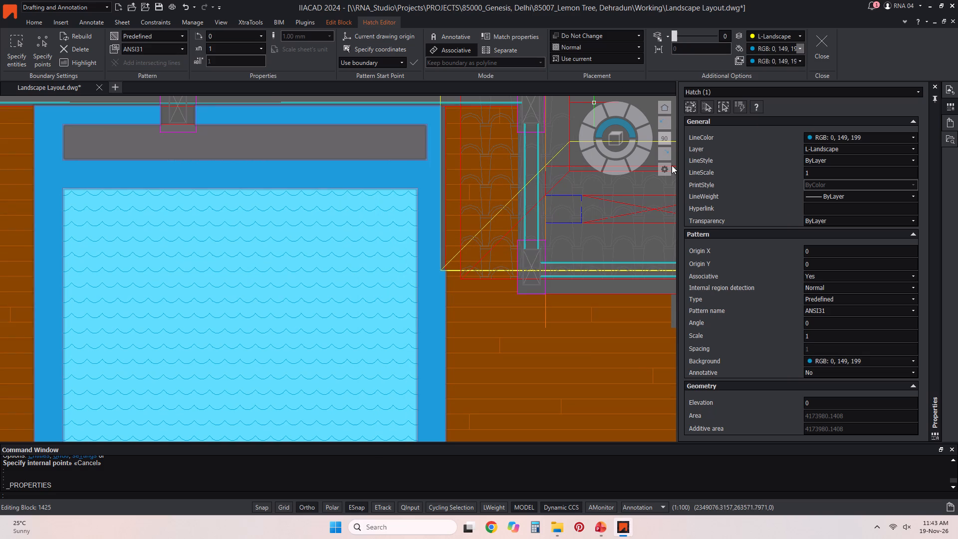
pyautogui.click(827, 56)
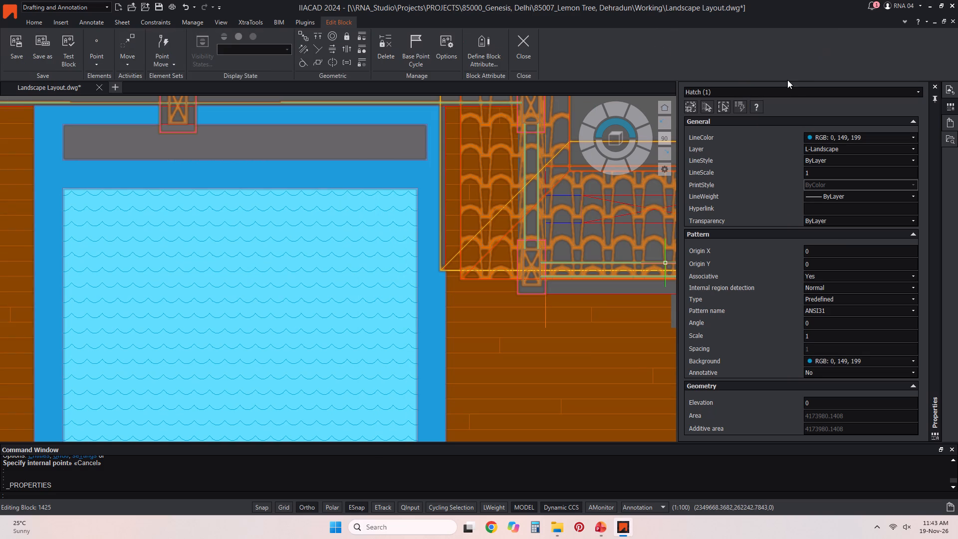
# Close the Block Editor, saving the changes to the building plan block.
pyautogui.scroll(-3, 426, 158)
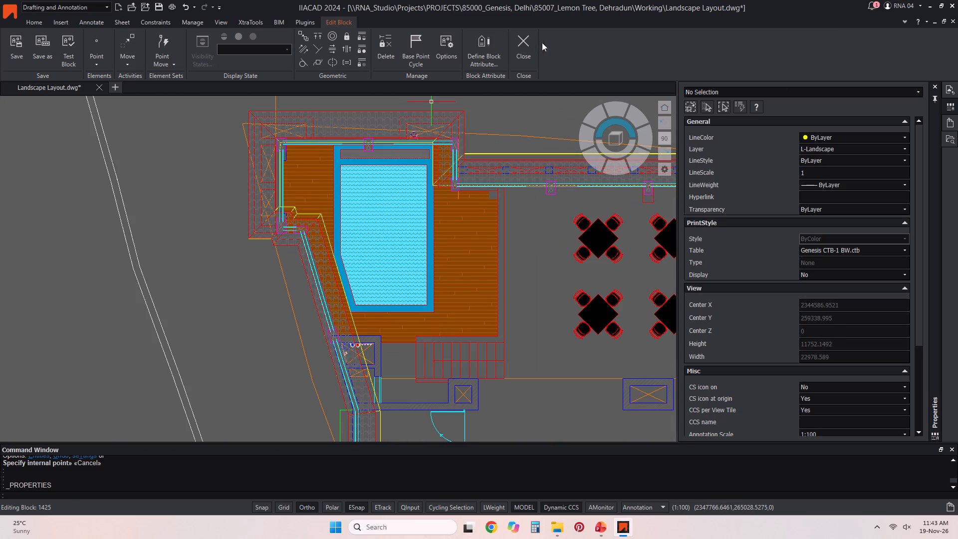
pyautogui.click(522, 53)
pyautogui.click(458, 278)
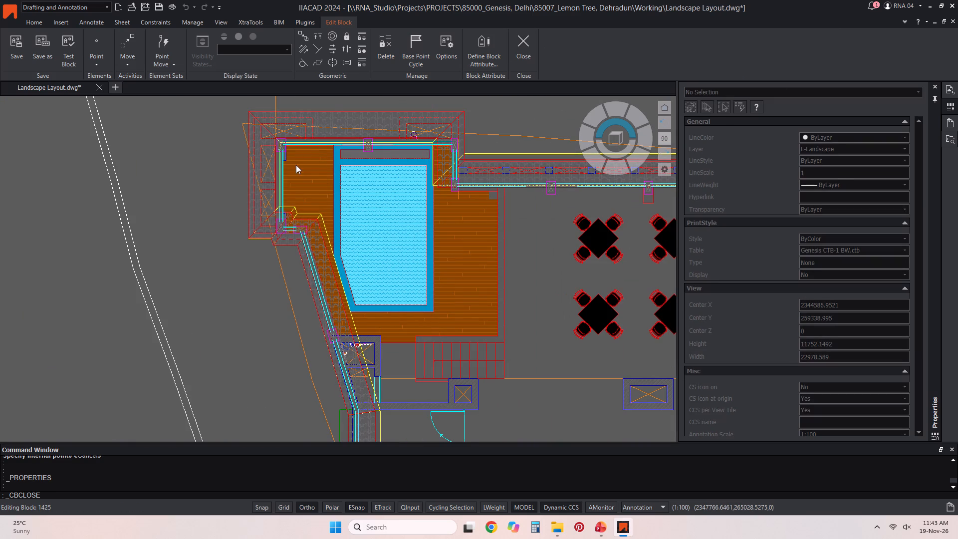
# Switch from model space to the LTD-RNA-LP-02 sheet.
pyautogui.scroll(-2, 283, 131)
pyautogui.scroll(-1, 168, 178)
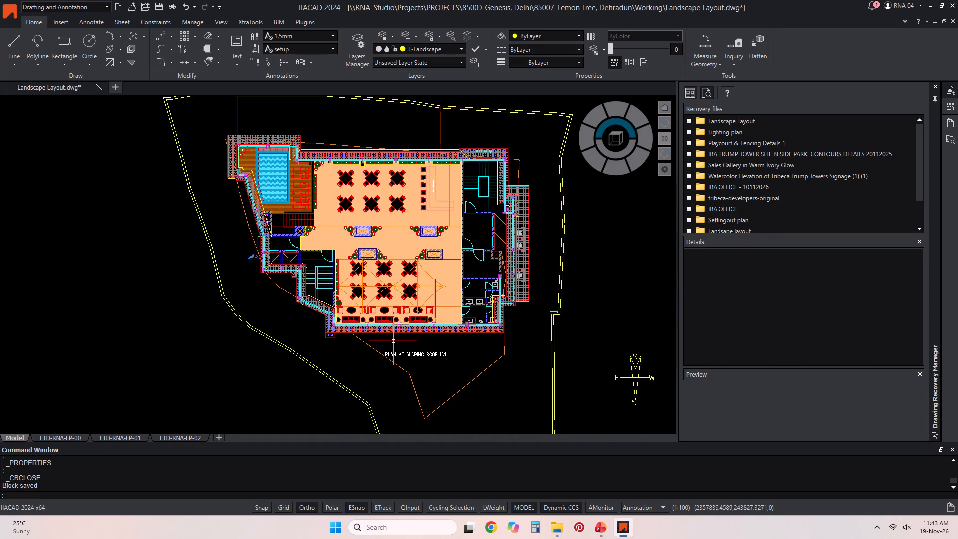
pyautogui.scroll(-1, 370, 324)
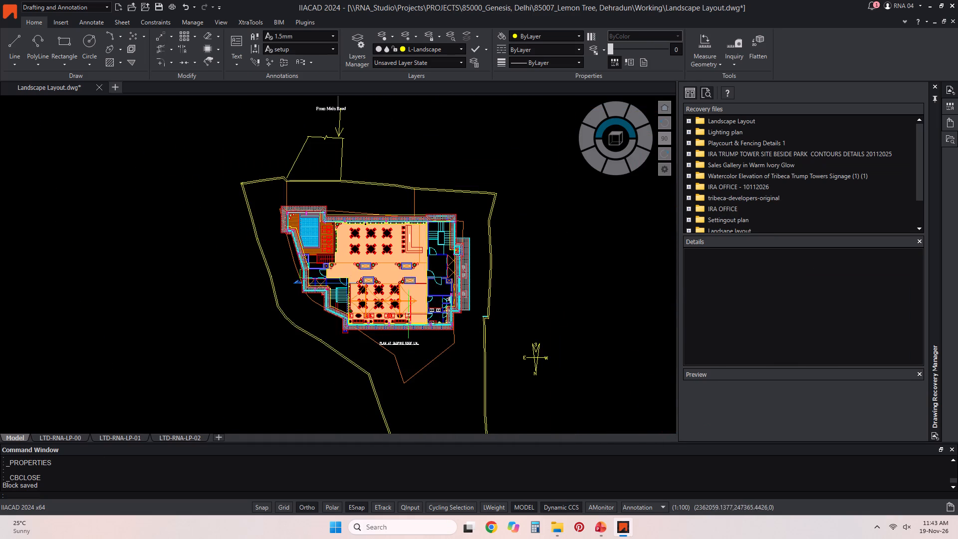
pyautogui.click(197, 438)
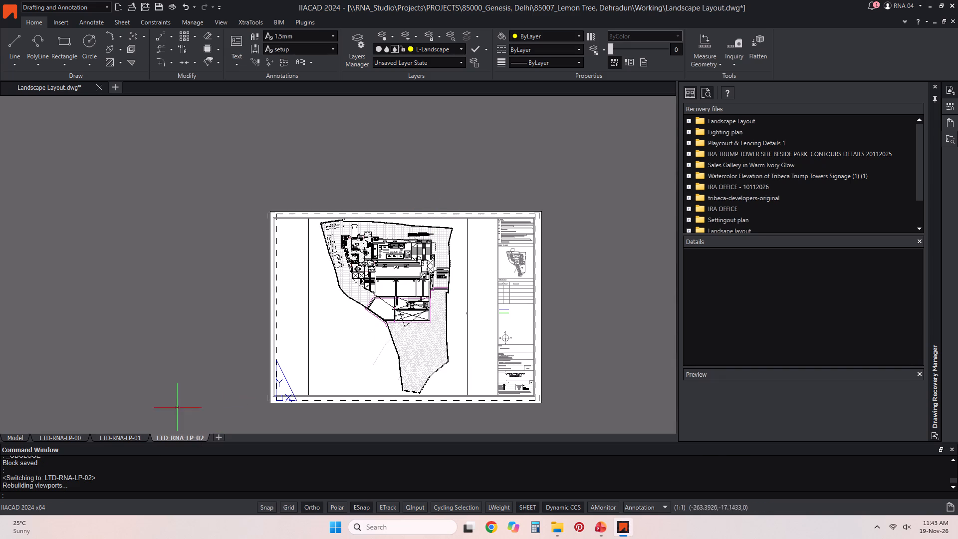
# Open the LTD-RNA-LP-01 sheet and examine the pool surround and terrace plan.
pyautogui.click(103, 437)
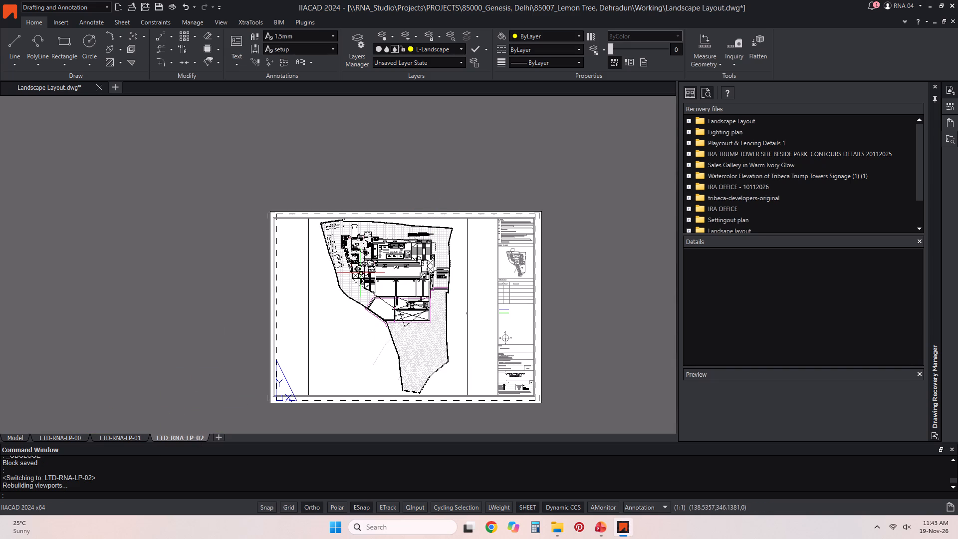
pyautogui.scroll(-1, 498, 251)
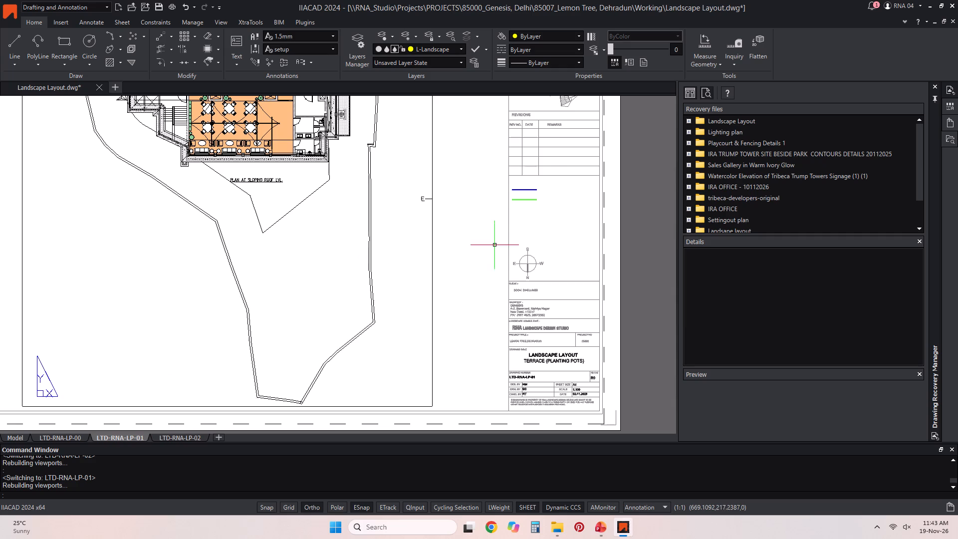
pyautogui.scroll(-1, 503, 266)
pyautogui.scroll(3, 434, 150)
pyautogui.scroll(-1, 419, 158)
pyautogui.scroll(1, 337, 212)
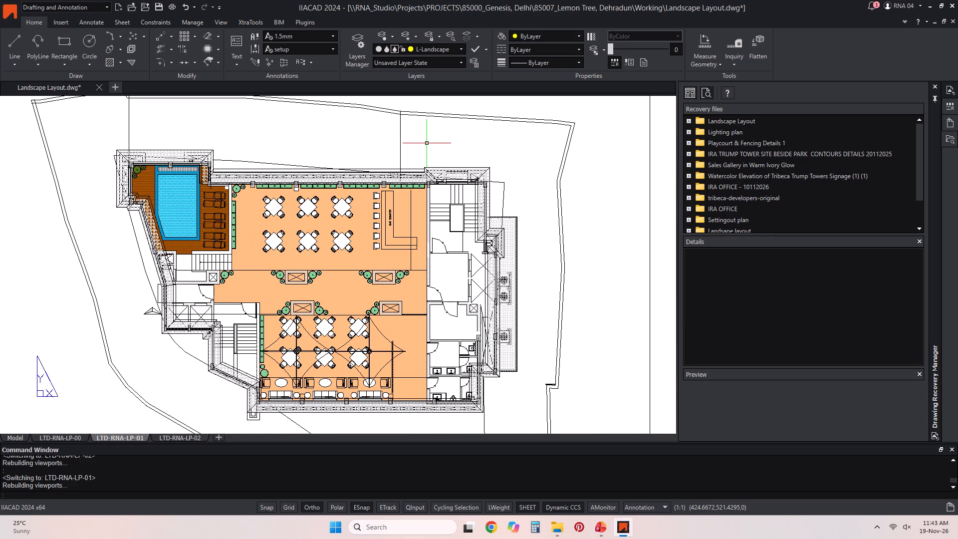
pyautogui.scroll(3, 105, 155)
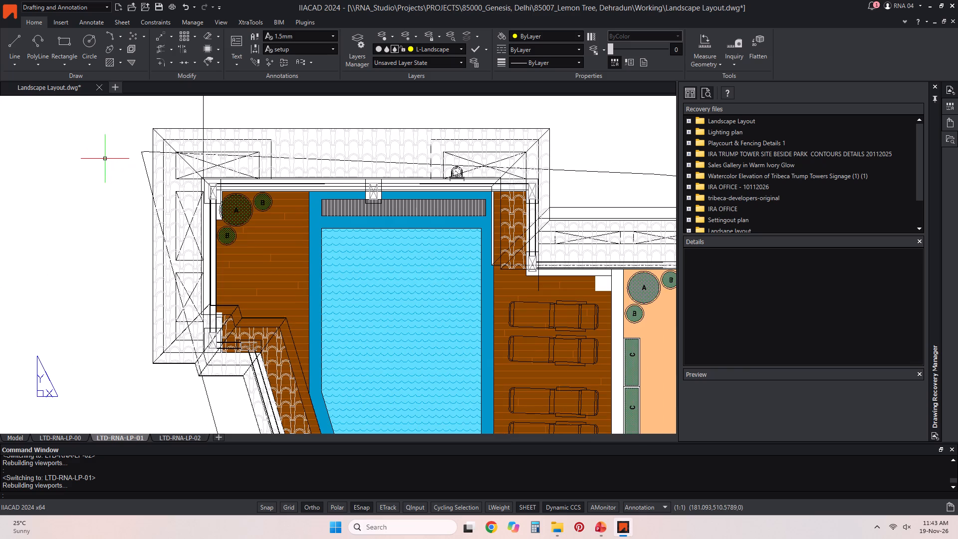
pyautogui.scroll(-2, 130, 161)
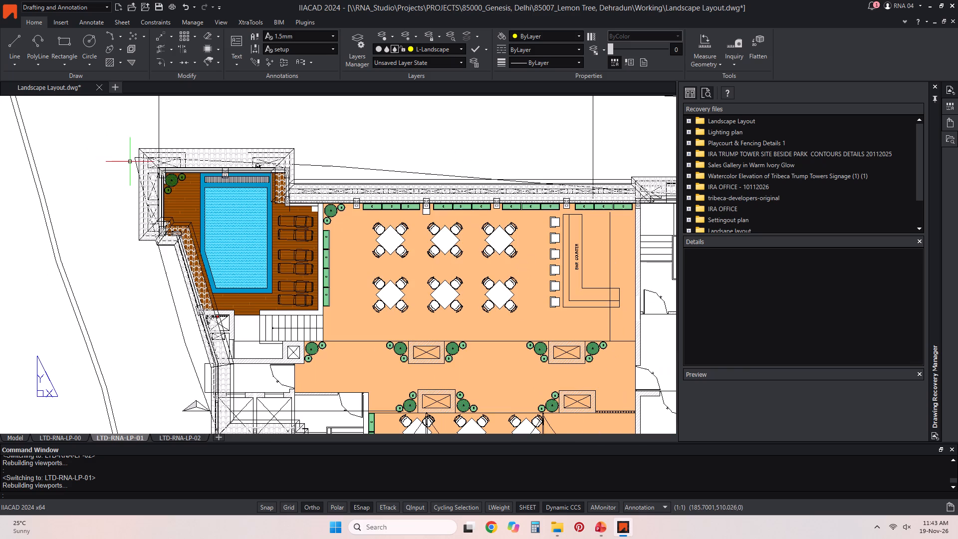
pyautogui.scroll(-1, 167, 166)
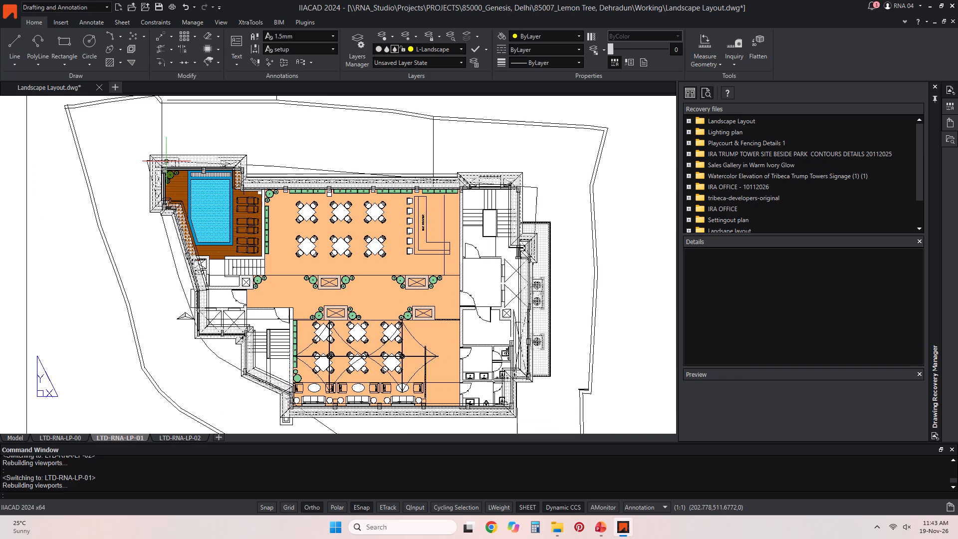
# In model space, change the terrace floor hatch's line and background colours to RGB 255,215,179.
pyautogui.click(19, 435)
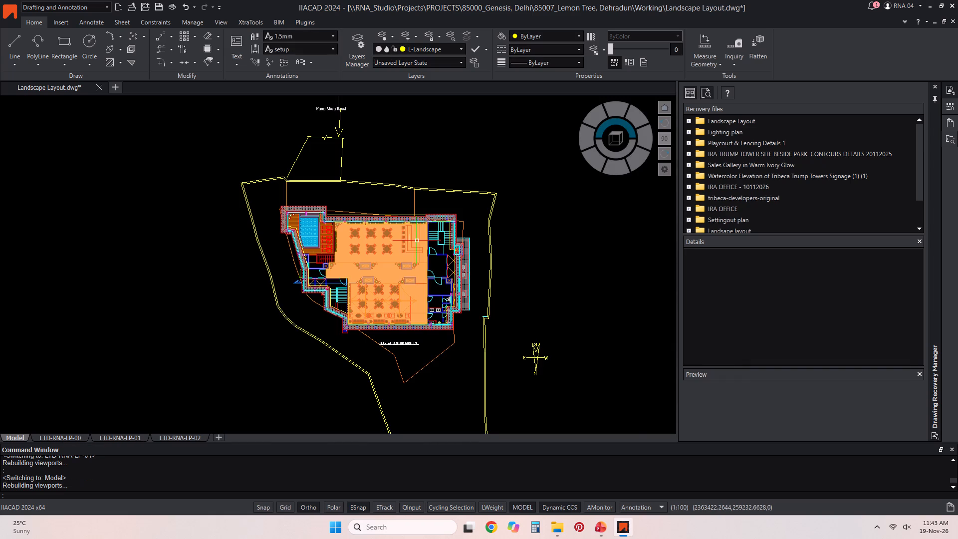
pyautogui.scroll(2, 342, 237)
pyautogui.click(347, 281)
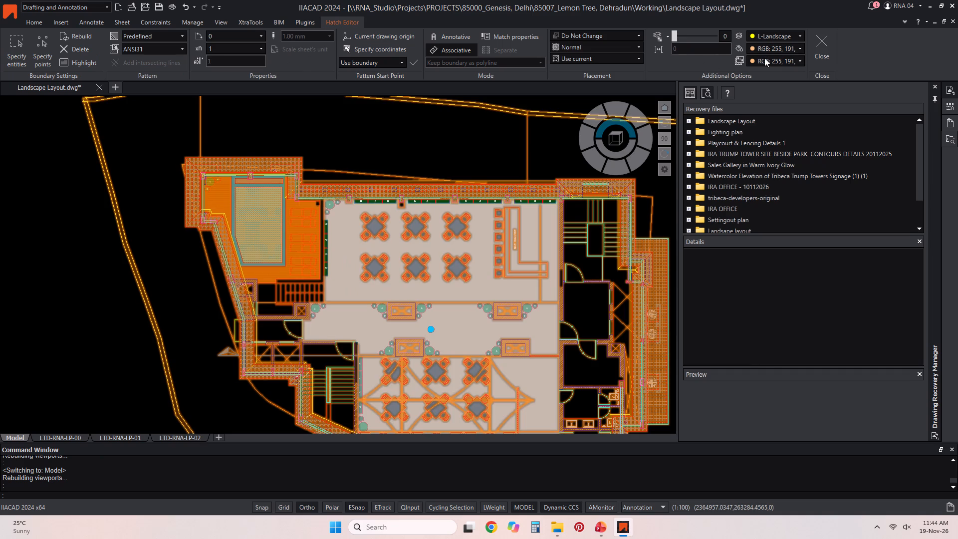
pyautogui.click(764, 58)
pyautogui.click(778, 167)
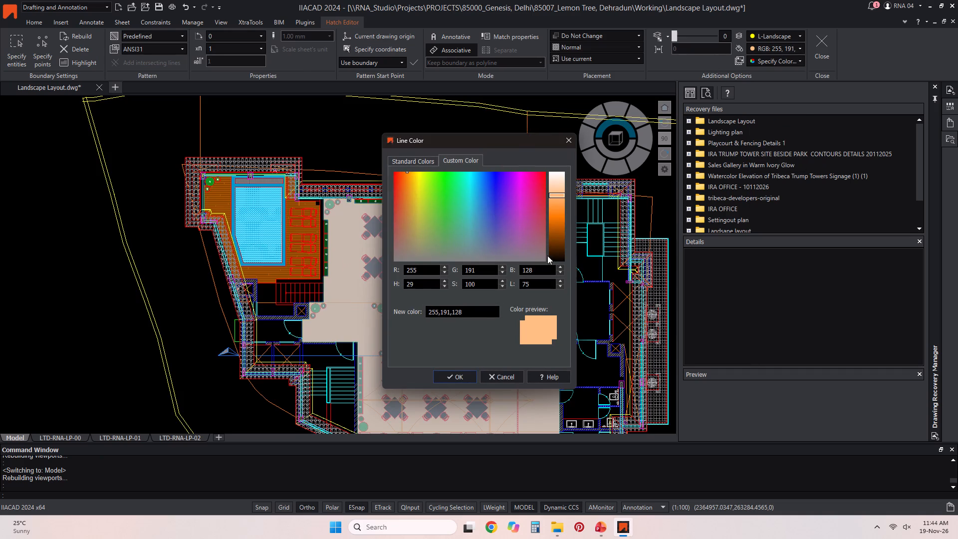
pyautogui.moveTo(563, 194); pyautogui.dragTo(563, 188)
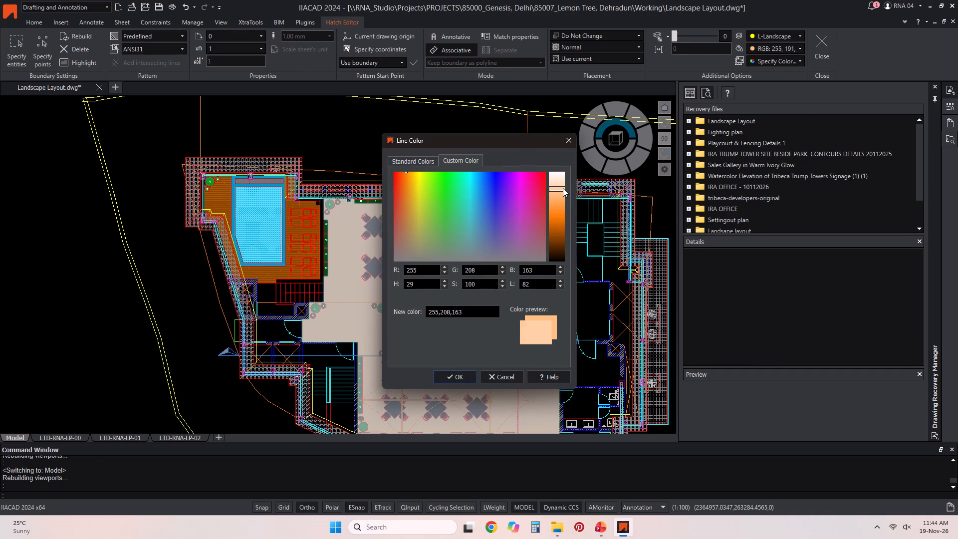
pyautogui.moveTo(563, 188); pyautogui.dragTo(563, 186)
pyautogui.click(456, 376)
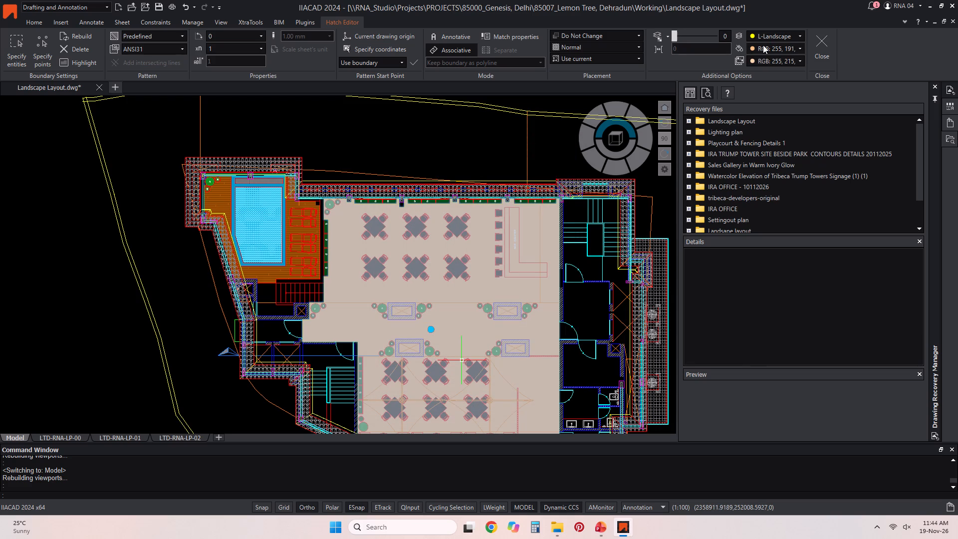
pyautogui.click(763, 45)
pyautogui.click(775, 143)
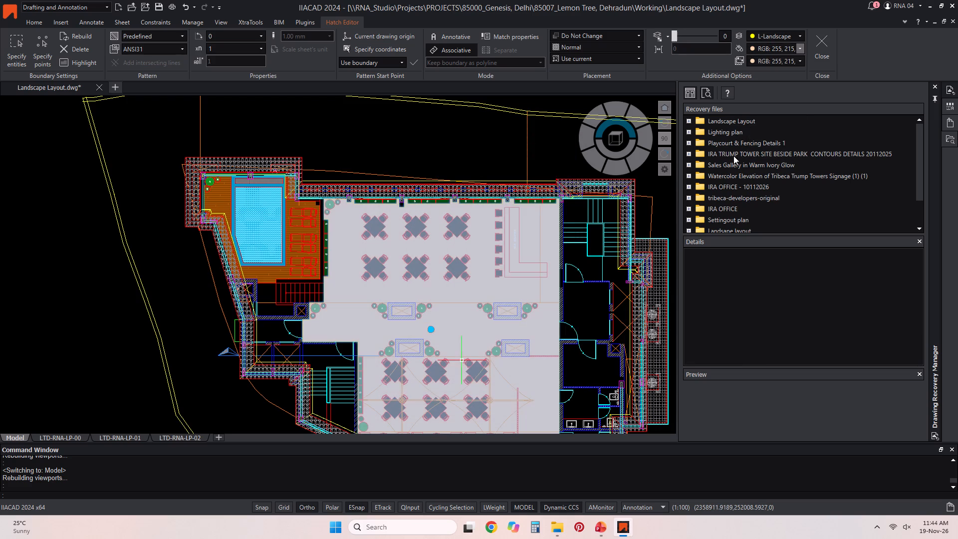
pyautogui.press('Escape')
pyautogui.press('Escape')
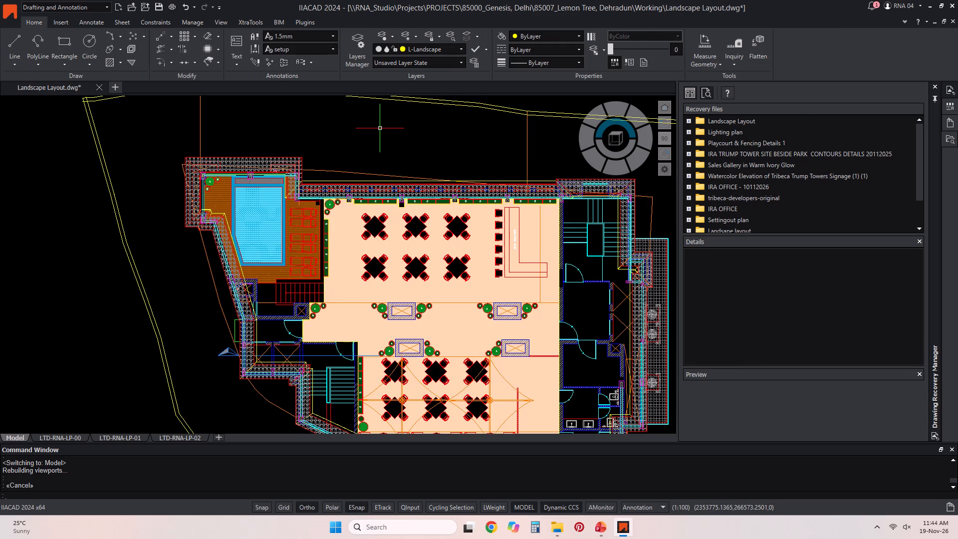
# Check the recoloured terrace floor on the LTD-RNA-LP-01 sheet and examine its seating area in model space.
pyautogui.scroll(-1, 302, 175)
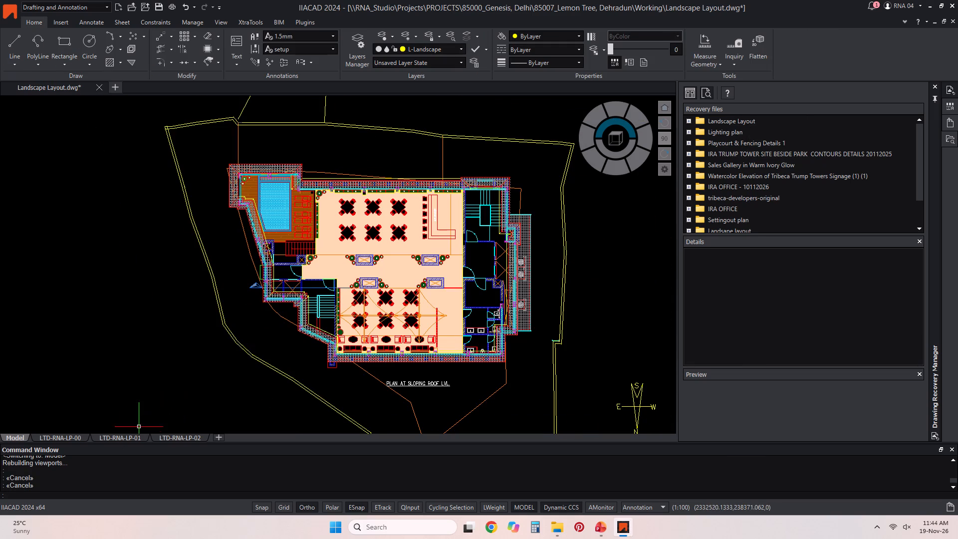
pyautogui.click(136, 436)
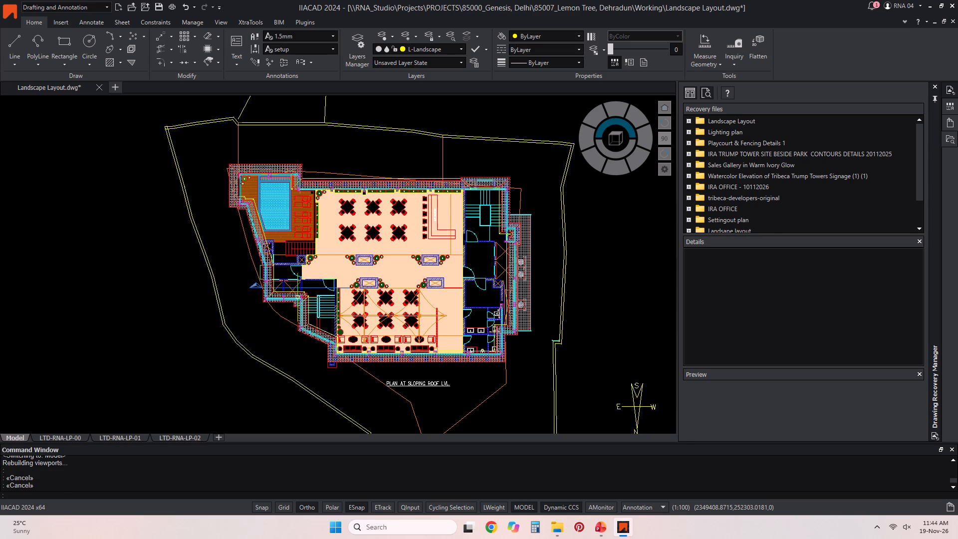
pyautogui.scroll(-2, 383, 191)
pyautogui.scroll(2, 408, 225)
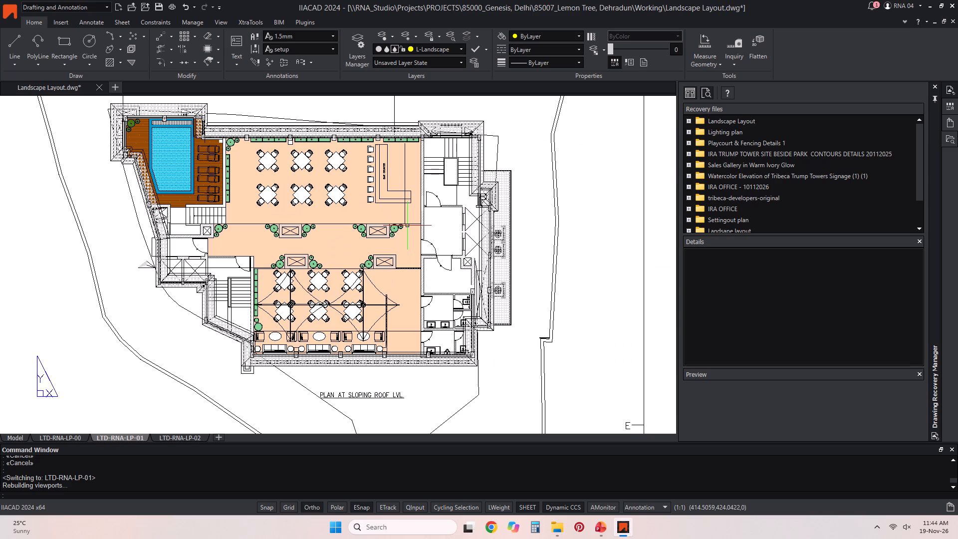
pyautogui.click(21, 439)
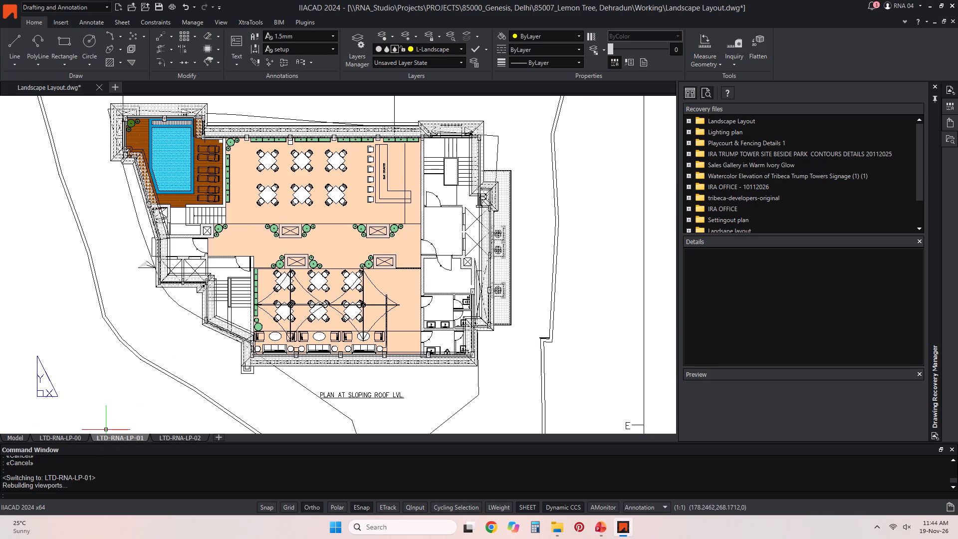
pyautogui.scroll(2, 365, 339)
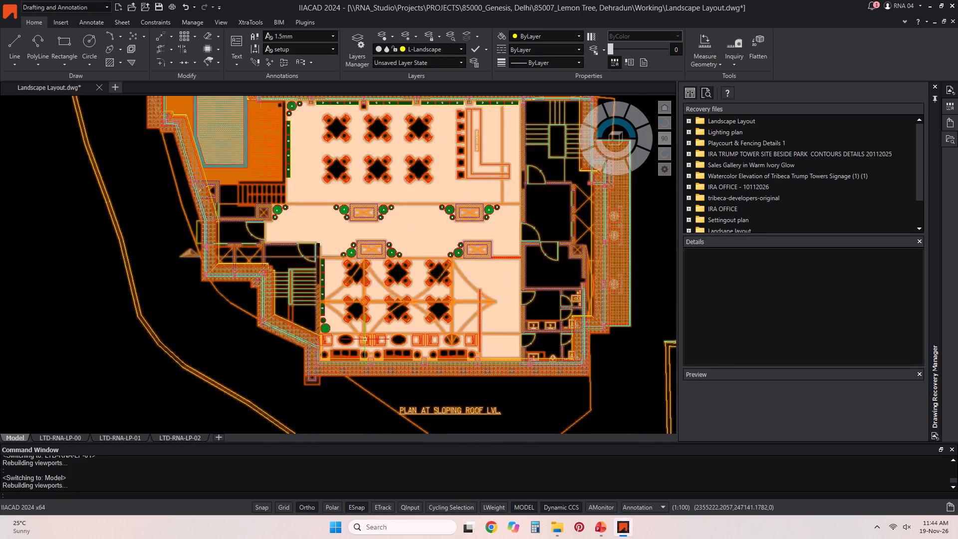
pyautogui.scroll(2, 369, 351)
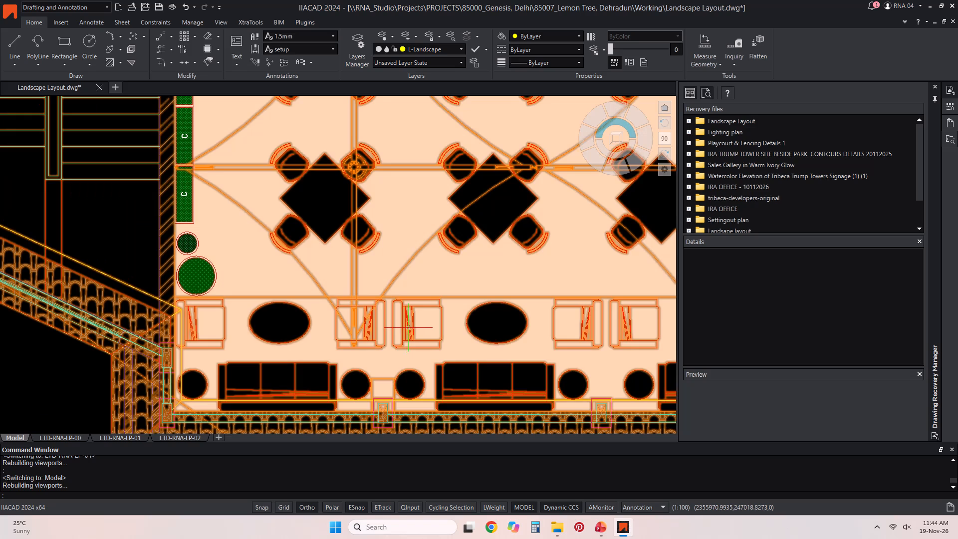
pyautogui.scroll(-1, 515, 289)
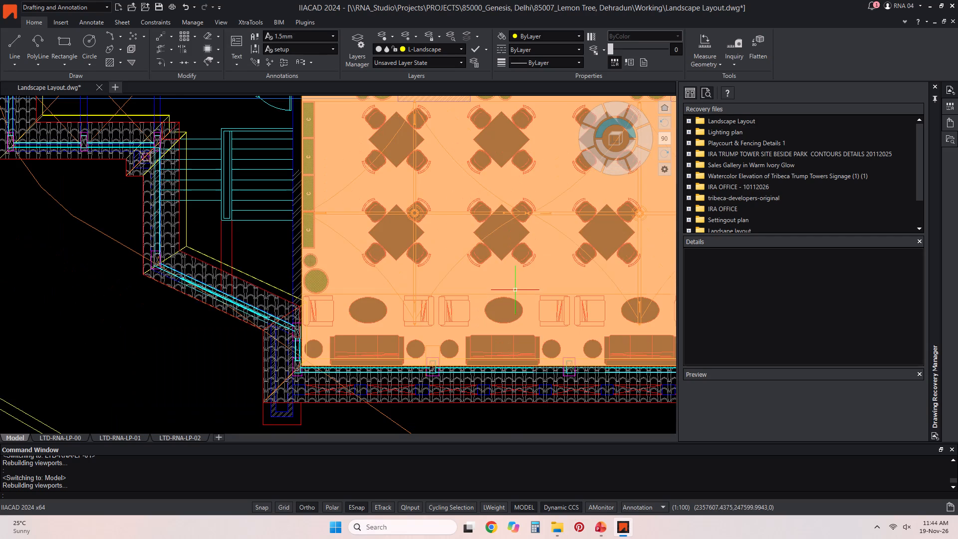
pyautogui.scroll(-2, 403, 241)
pyautogui.scroll(-1, 398, 305)
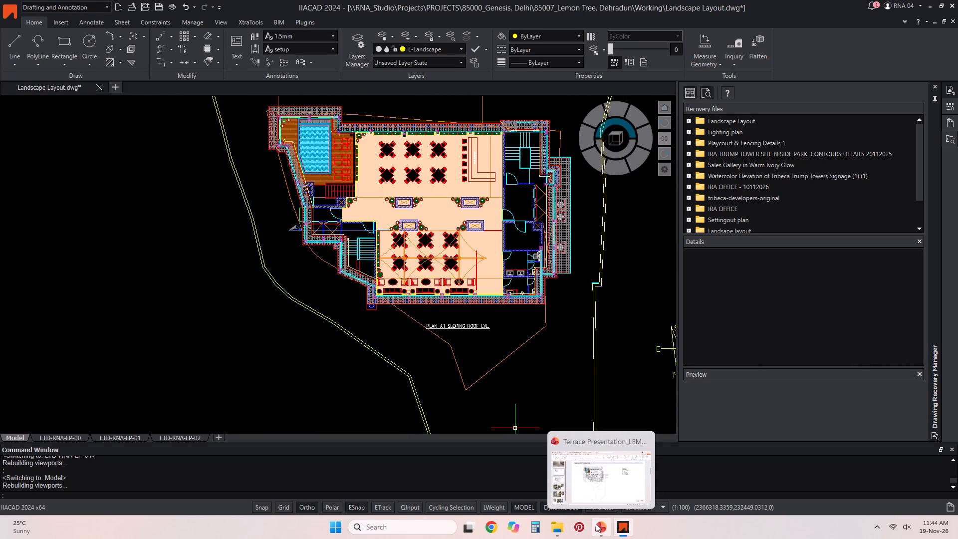
# Switch to the Terrace Presentation in PowerPoint and open slide 6.
pyautogui.click(601, 491)
pyautogui.click(76, 453)
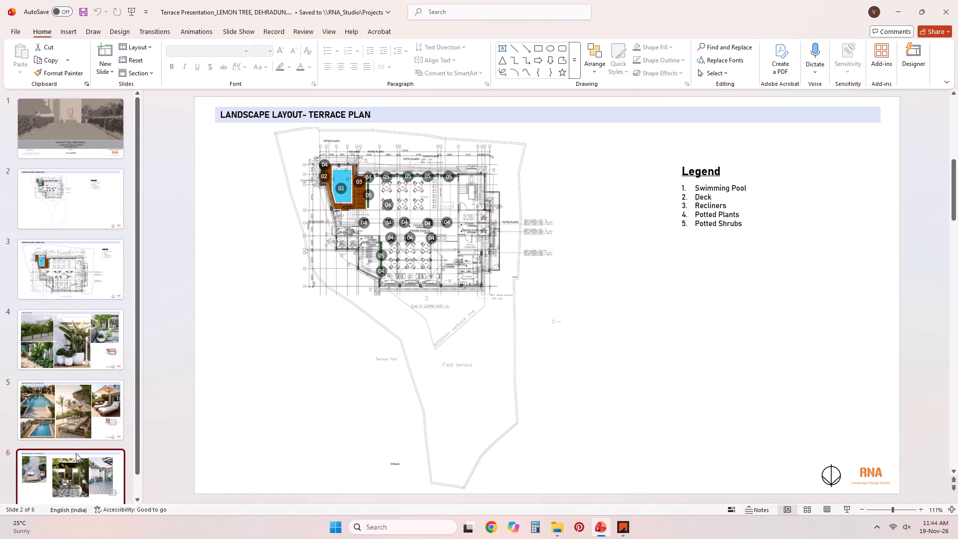
# Align the square-patterned terrace picture with the left end of the slide's title bar, just below it, and enlarge it.
pyautogui.click(372, 292)
pyautogui.moveTo(372, 291); pyautogui.dragTo(365, 288)
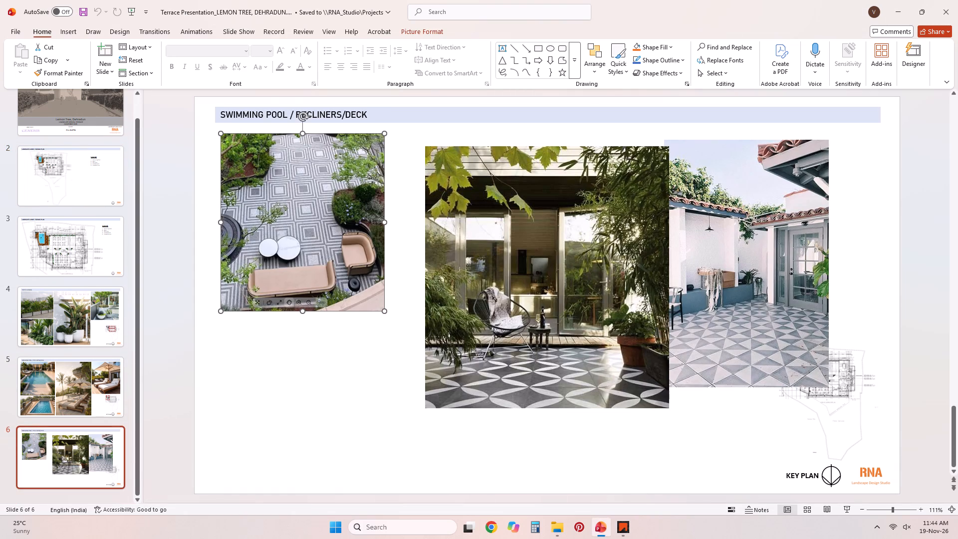
pyautogui.moveTo(365, 288); pyautogui.dragTo(362, 284)
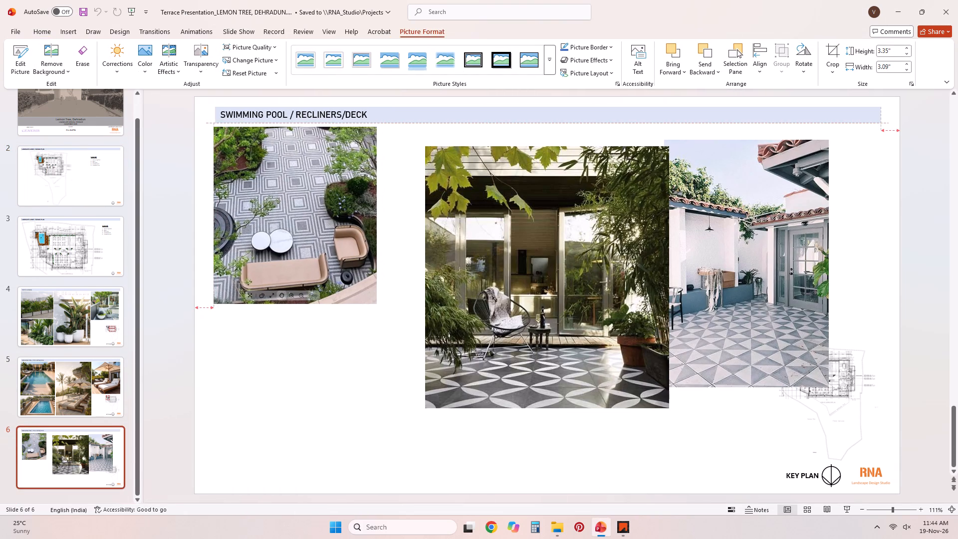
pyautogui.moveTo(362, 284); pyautogui.dragTo(362, 285)
pyautogui.moveTo(345, 228); pyautogui.dragTo(351, 229)
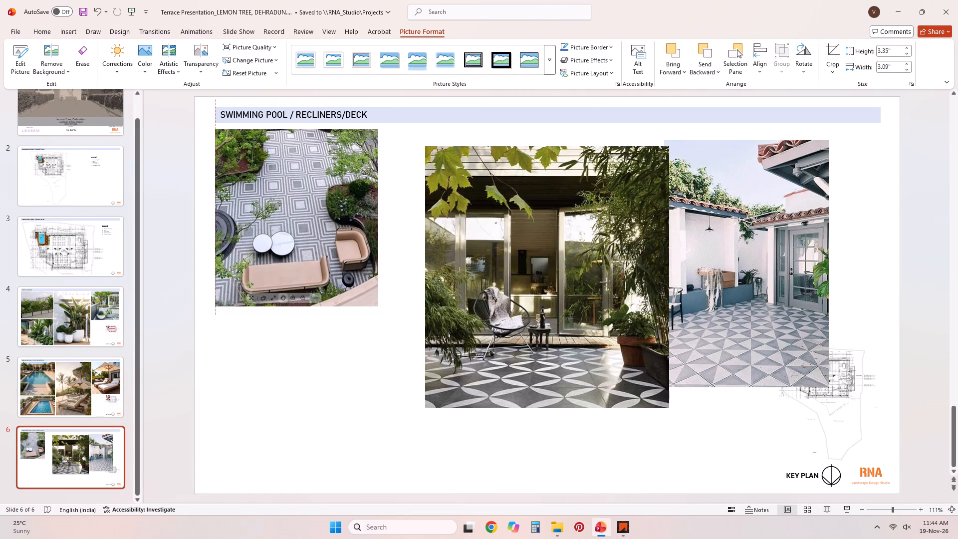
pyautogui.moveTo(351, 229); pyautogui.dragTo(351, 226)
pyautogui.moveTo(381, 306); pyautogui.dragTo(380, 307)
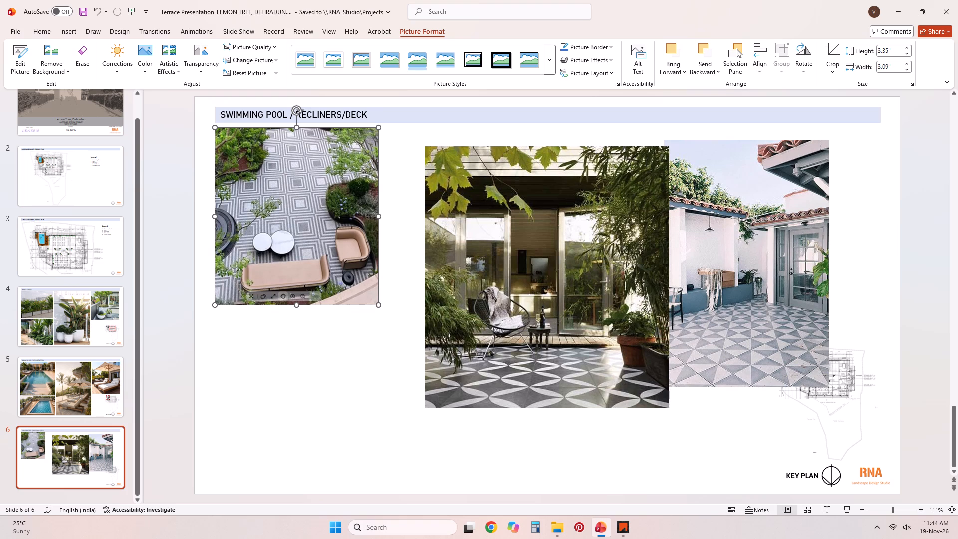
pyautogui.moveTo(380, 307); pyautogui.dragTo(394, 327)
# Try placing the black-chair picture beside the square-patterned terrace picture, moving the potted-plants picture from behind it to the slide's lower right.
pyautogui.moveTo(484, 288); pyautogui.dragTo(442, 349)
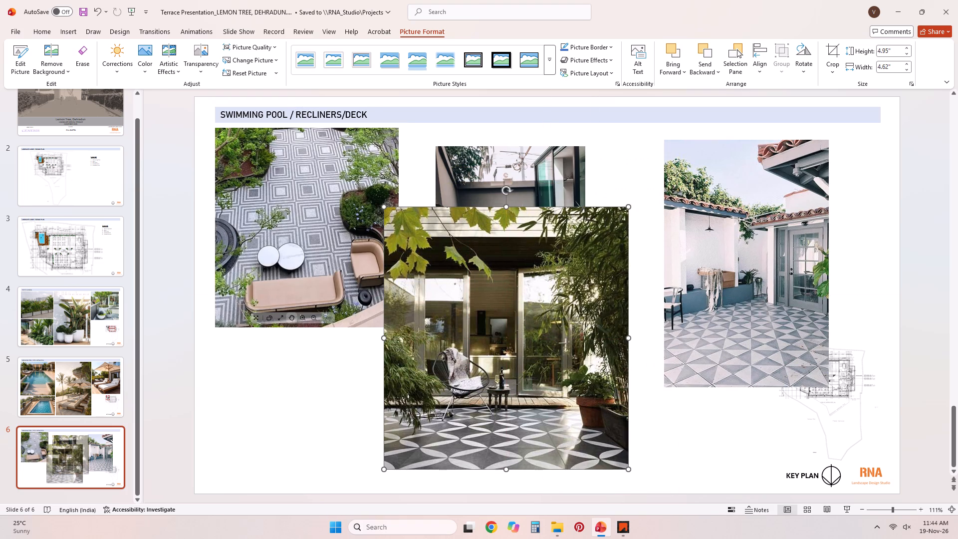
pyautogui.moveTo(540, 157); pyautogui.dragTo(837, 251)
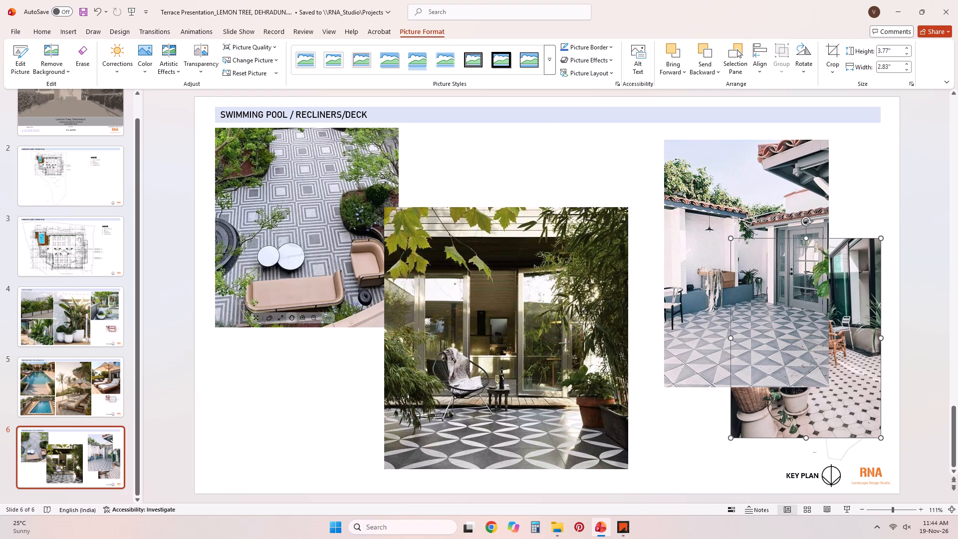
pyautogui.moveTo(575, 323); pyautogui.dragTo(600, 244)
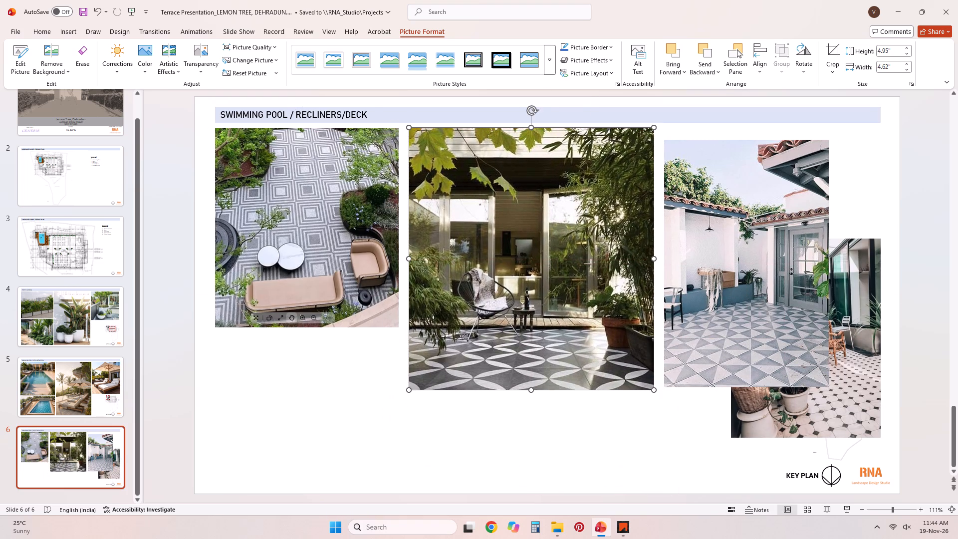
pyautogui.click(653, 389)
# Move the triangle-tile courtyard picture and the potted-plants picture to the left half of the slide.
pyautogui.moveTo(761, 350); pyautogui.dragTo(391, 406)
pyautogui.moveTo(747, 357); pyautogui.dragTo(652, 376)
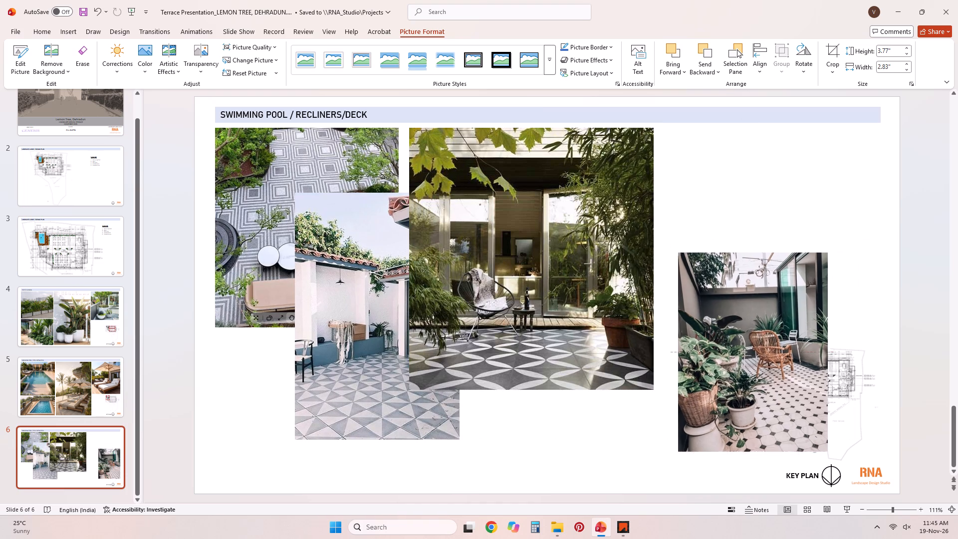
pyautogui.moveTo(652, 376); pyautogui.dragTo(386, 393)
# Move the black-chair picture to the slide's upper right, aligned with the title bar's end, and shrink it clear of the key plan.
pyautogui.moveTo(618, 290); pyautogui.dragTo(840, 284)
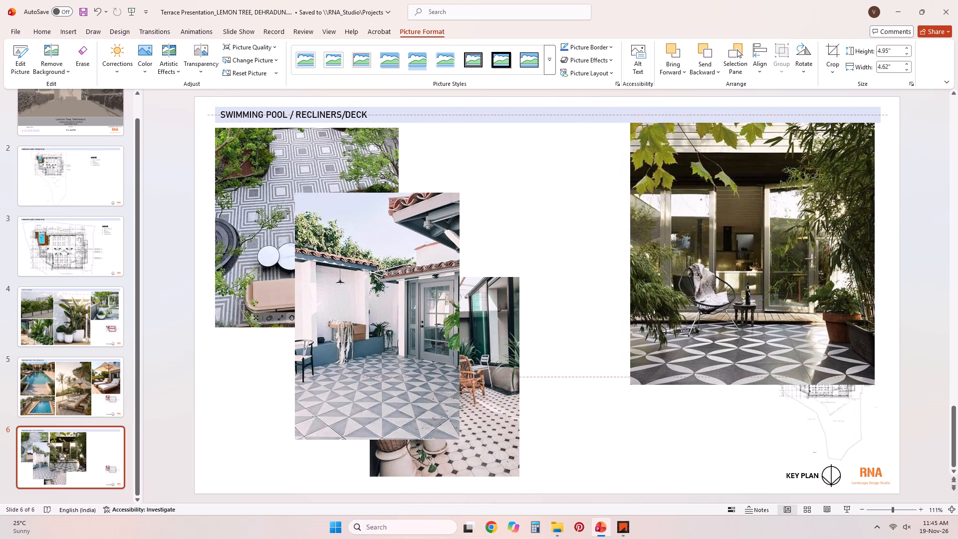
pyautogui.moveTo(840, 284); pyautogui.dragTo(846, 294)
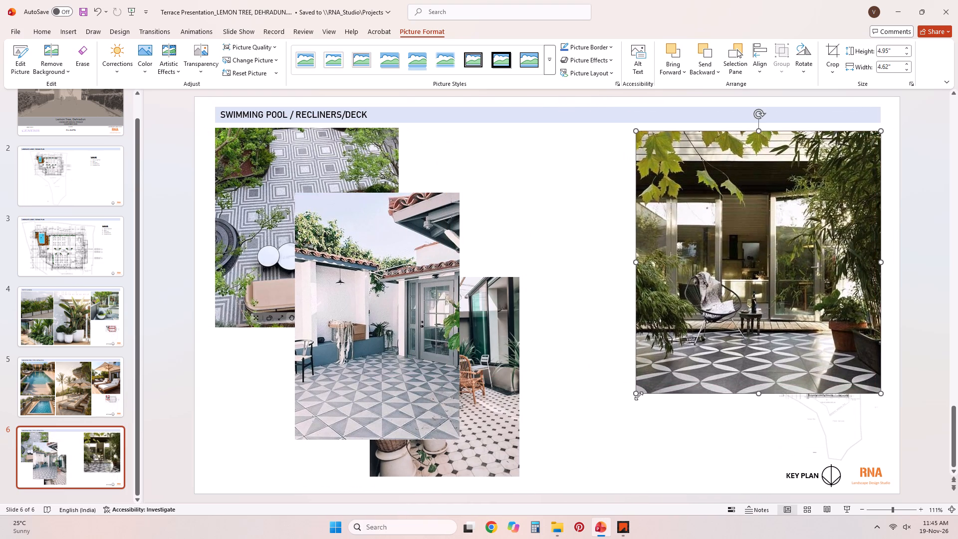
pyautogui.moveTo(637, 394); pyautogui.dragTo(686, 307)
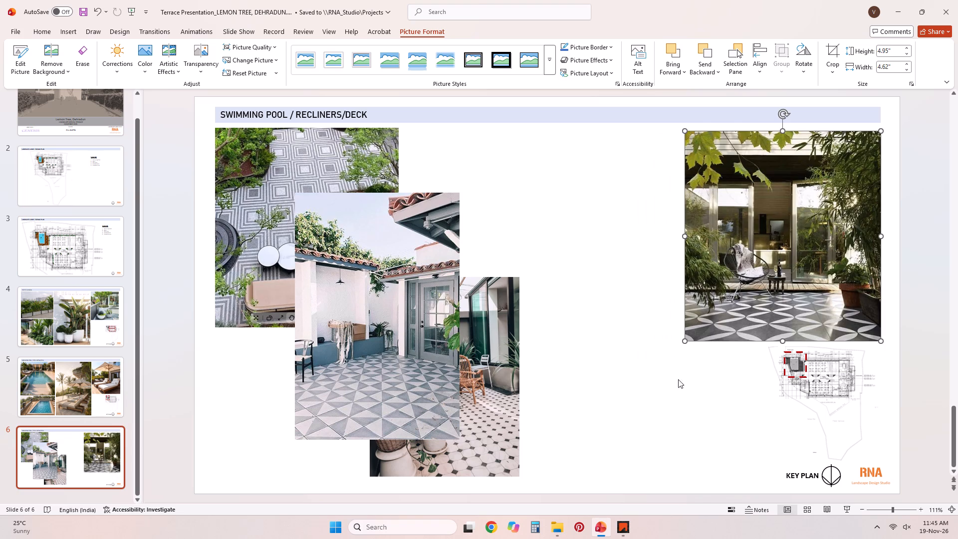
# Move the triangle-tile courtyard picture to the upper part of the slide, just beside the black-chair picture.
pyautogui.click(667, 397)
pyautogui.moveTo(405, 301); pyautogui.dragTo(569, 271)
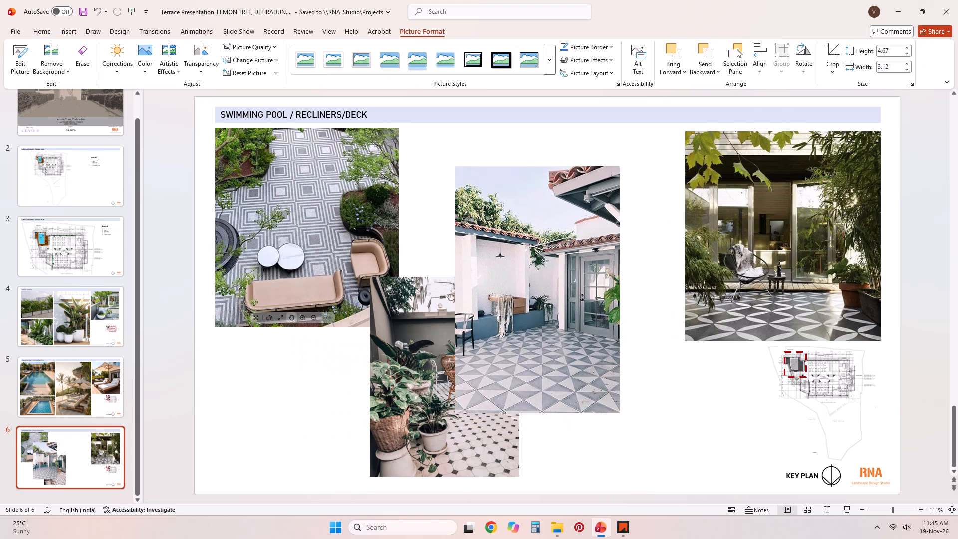
pyautogui.moveTo(569, 271); pyautogui.dragTo(623, 233)
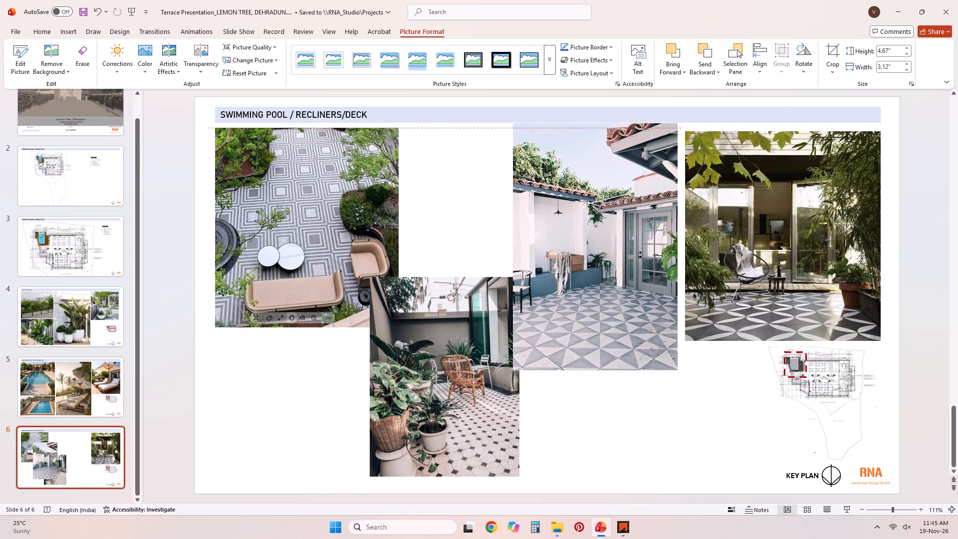
pyautogui.moveTo(623, 233); pyautogui.dragTo(628, 241)
# Level the black-chair picture's top with the square-patterned terrace picture and enlarge it slightly, shifting the triangle-tile courtyard picture away to make room.
pyautogui.moveTo(742, 241); pyautogui.dragTo(744, 236)
pyautogui.click(769, 234)
pyautogui.moveTo(663, 228); pyautogui.dragTo(636, 226)
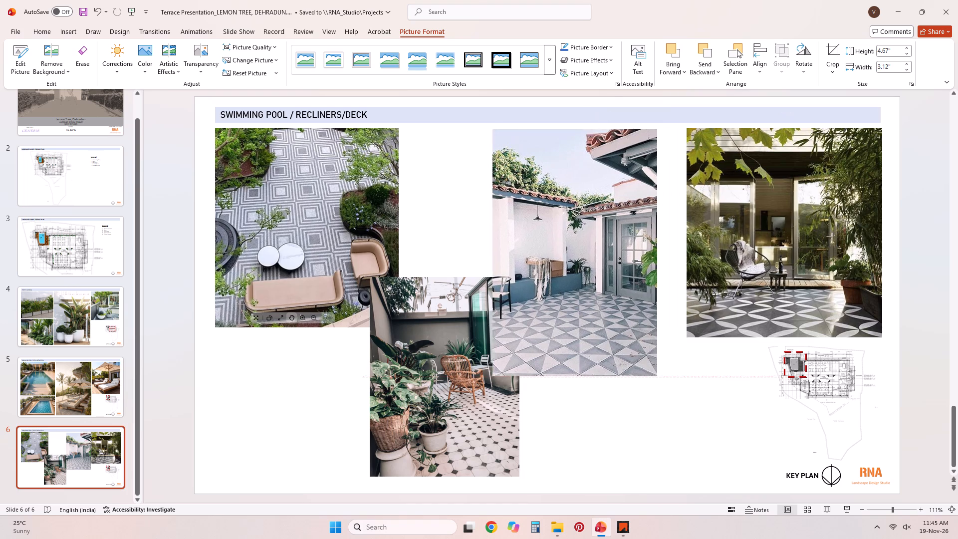
pyautogui.moveTo(636, 226); pyautogui.dragTo(635, 226)
pyautogui.click(786, 227)
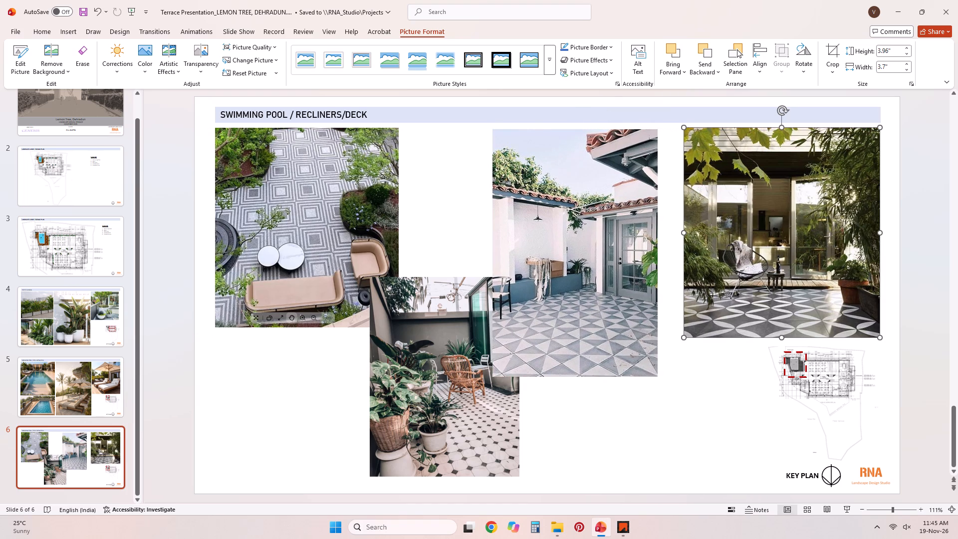
pyautogui.click(685, 339)
# Place the triangle-tile courtyard picture a narrow gap from the black-chair picture, with their top edges aligned.
pyautogui.moveTo(616, 296); pyautogui.dragTo(632, 295)
pyautogui.doubleClick(632, 295)
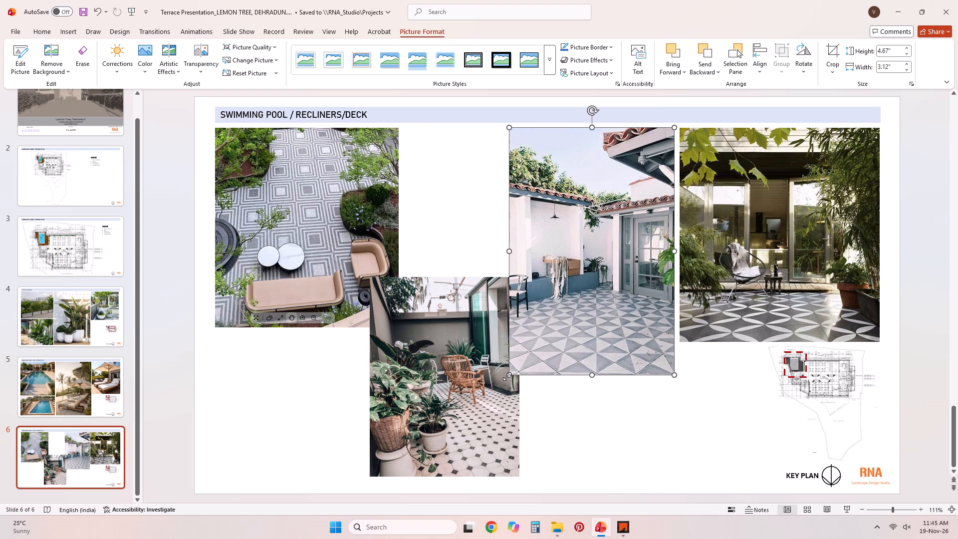
# Crop the sky off the top of the triangle-tile courtyard picture and move it up level with the square-patterned terrace picture.
pyautogui.rightClick(555, 318)
pyautogui.click(611, 341)
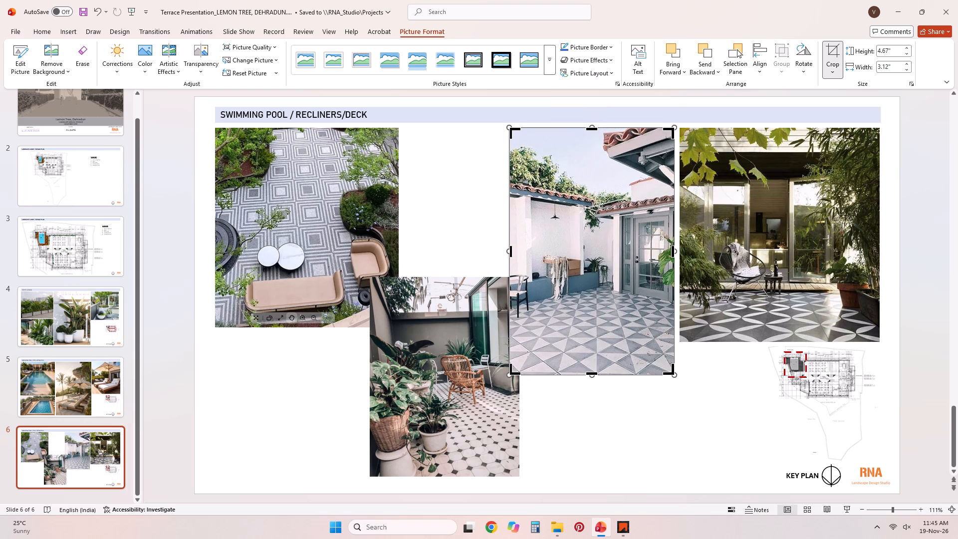
pyautogui.moveTo(591, 127); pyautogui.dragTo(591, 133)
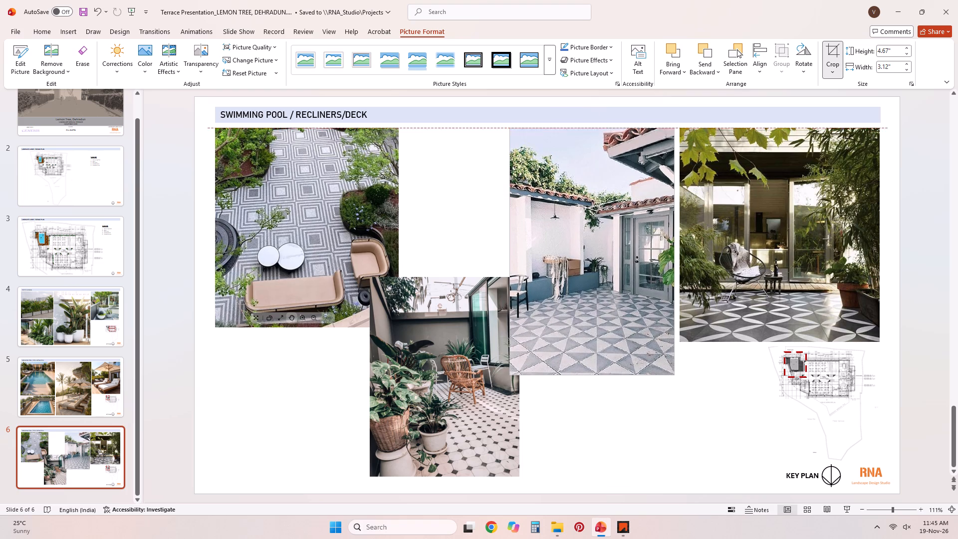
pyautogui.moveTo(591, 133); pyautogui.dragTo(587, 177)
pyautogui.click(729, 408)
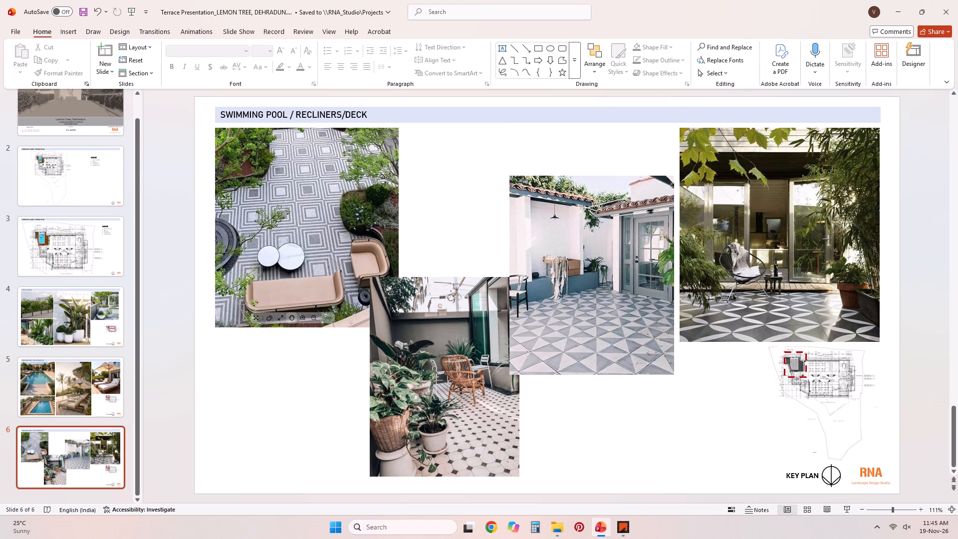
pyautogui.moveTo(666, 311); pyautogui.dragTo(668, 266)
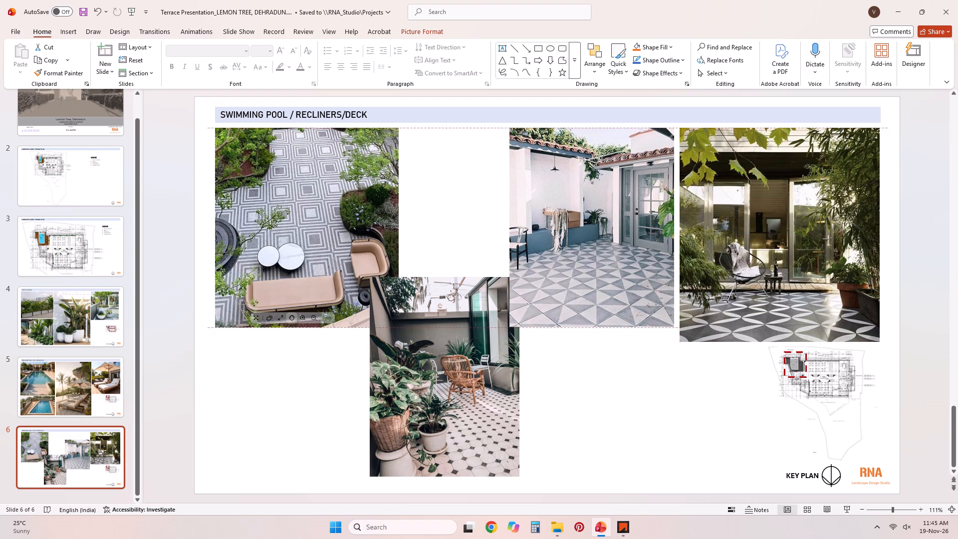
pyautogui.moveTo(668, 266); pyautogui.dragTo(669, 266)
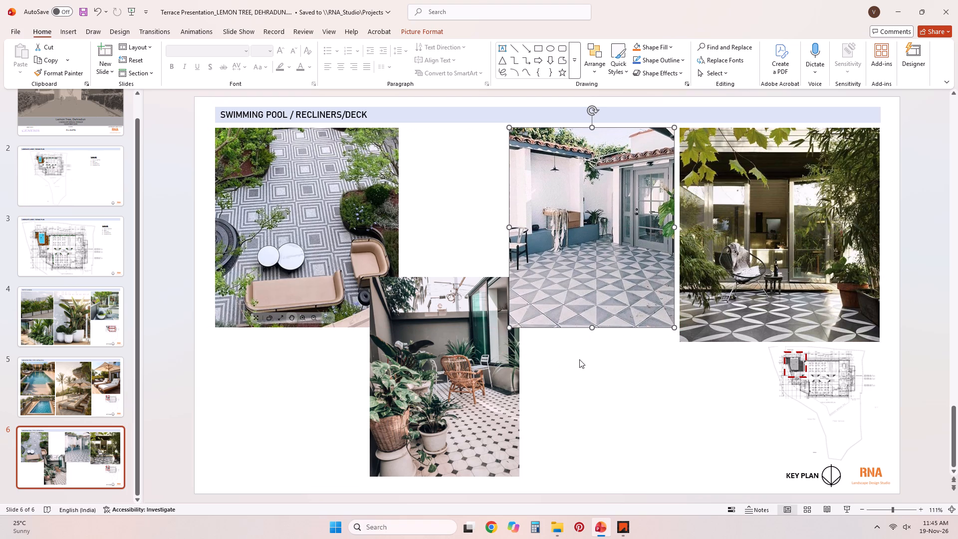
pyautogui.click(579, 359)
# Delete the potted-plants picture from the slide.
pyautogui.click(505, 349)
pyautogui.press('Delete')
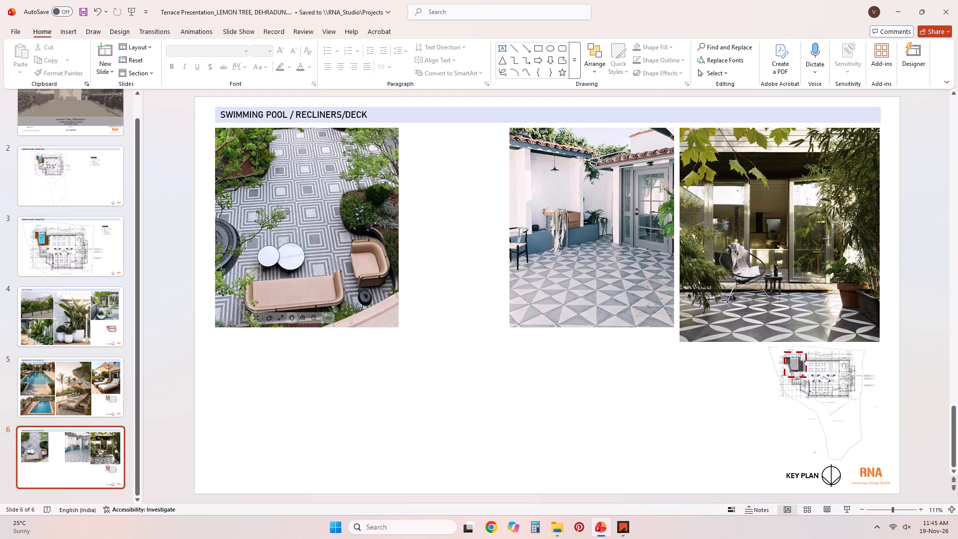
# Switch to Pinterest and look through the home feed for patterned terrace paving references.
pyautogui.click(574, 527)
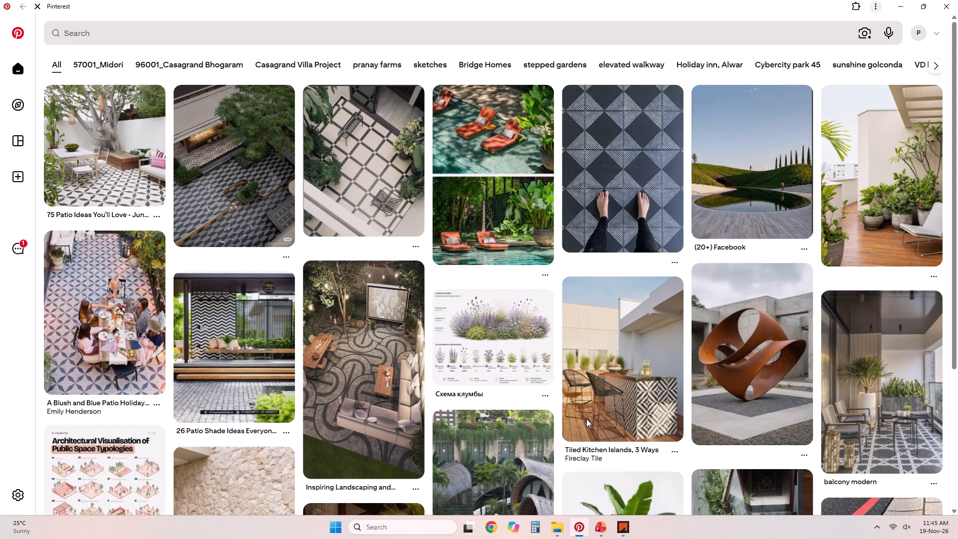
pyautogui.scroll(1, 586, 419)
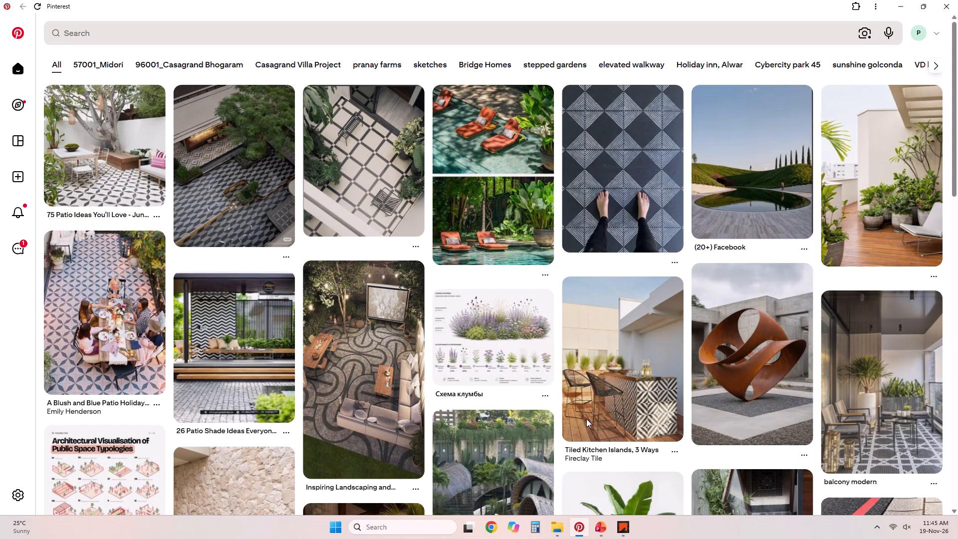
pyautogui.scroll(-2, 586, 419)
pyautogui.scroll(4, 586, 419)
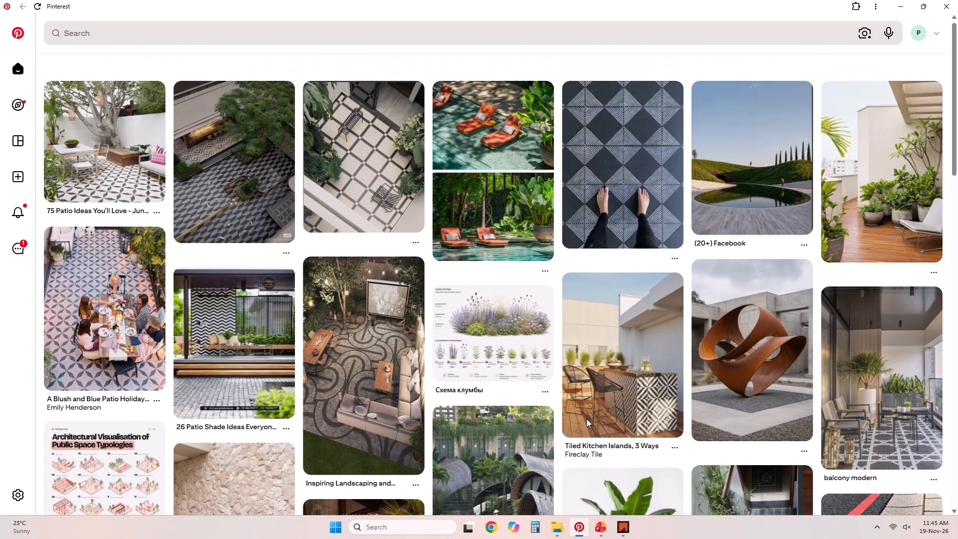
pyautogui.scroll(5, 586, 419)
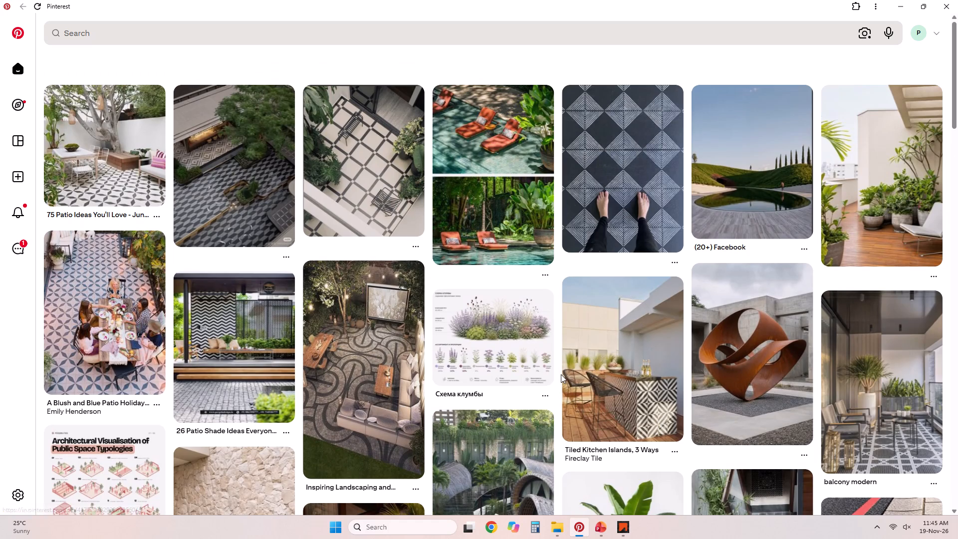
# Look through the profile's saved boards and open the Paving pattern board.
pyautogui.click(914, 31)
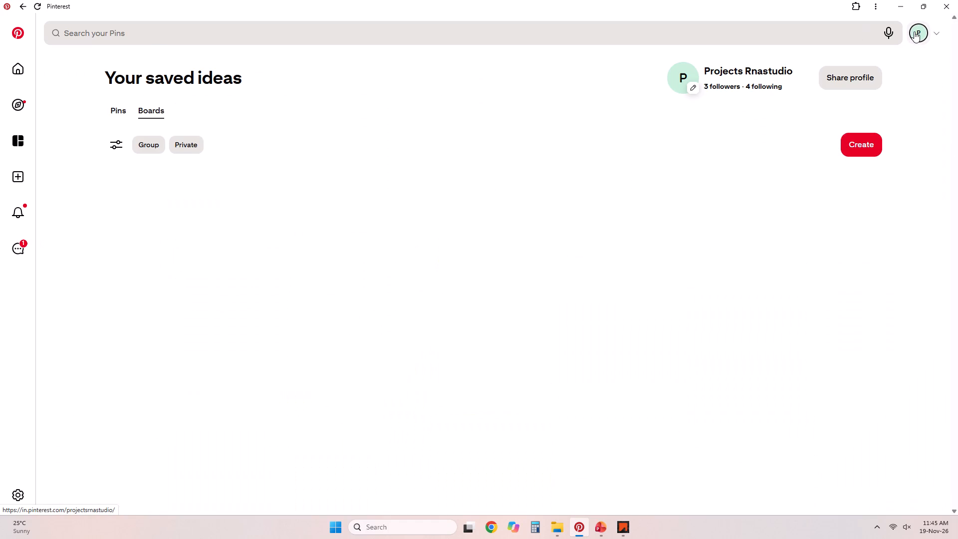
pyautogui.scroll(-2, 701, 304)
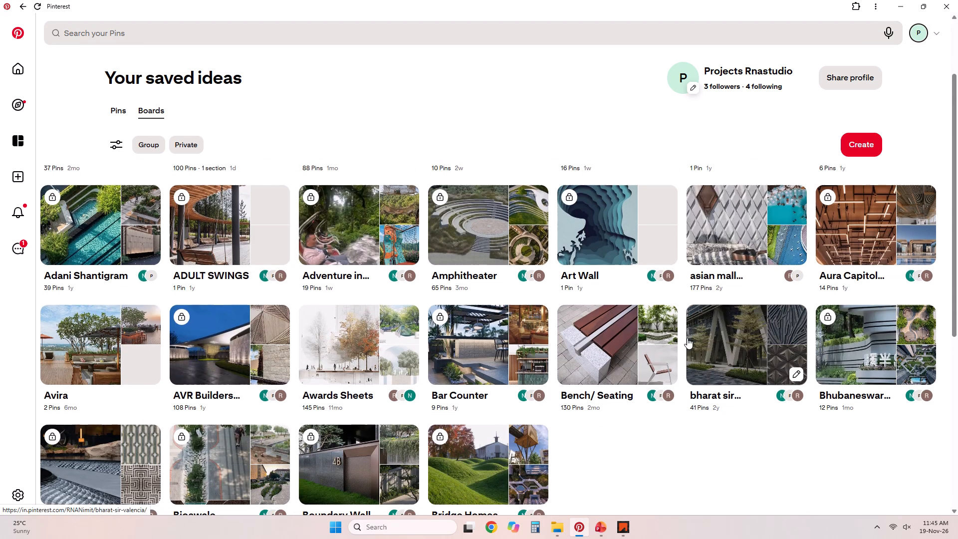
pyautogui.scroll(-5, 687, 338)
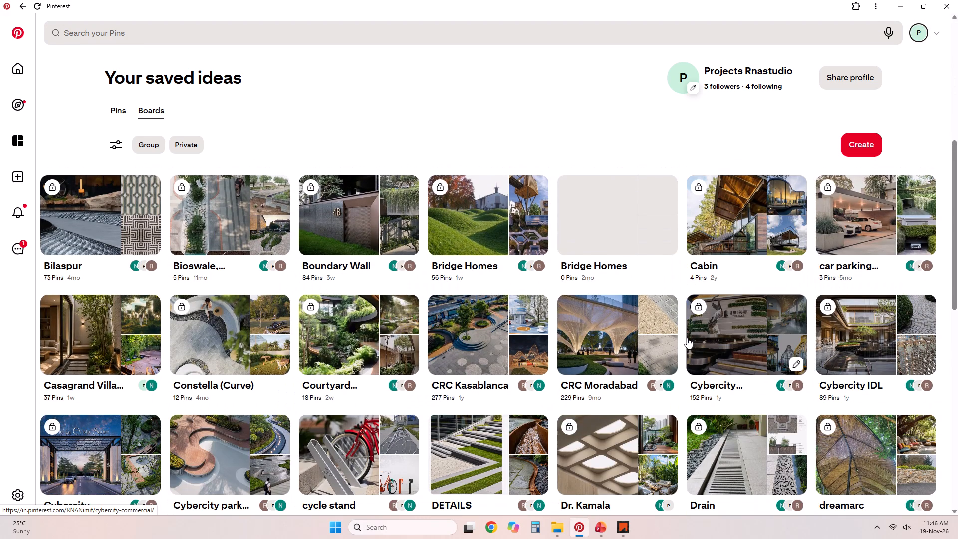
pyautogui.scroll(-5, 687, 338)
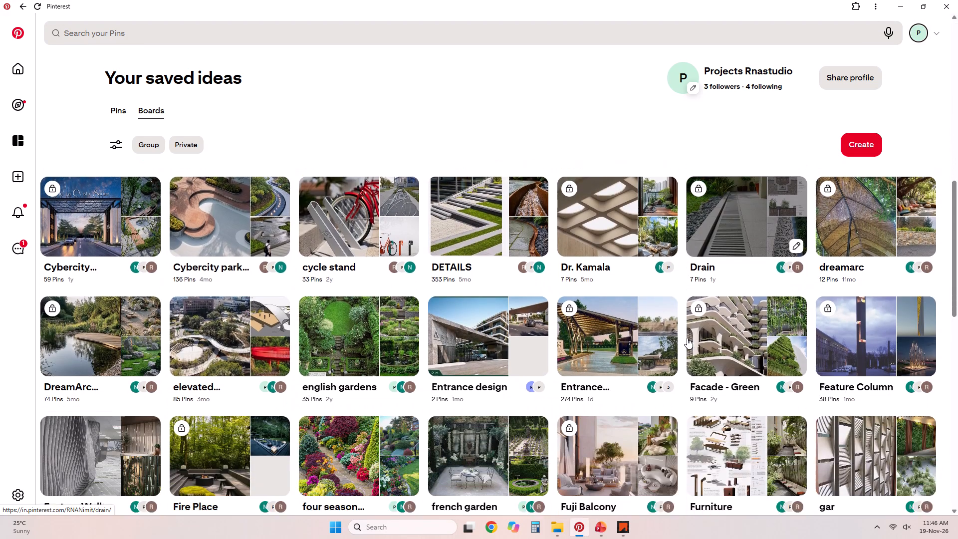
pyautogui.scroll(-3, 687, 338)
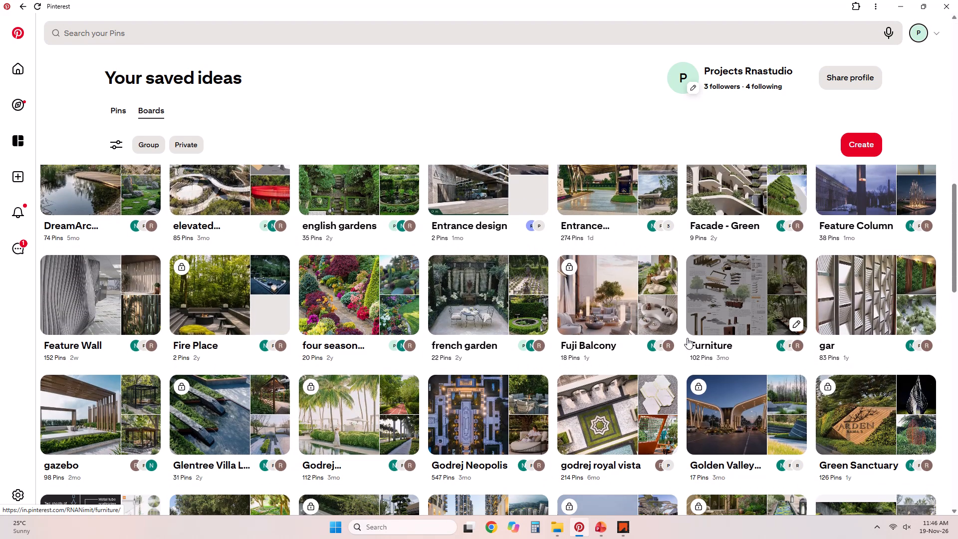
pyautogui.scroll(-3, 687, 338)
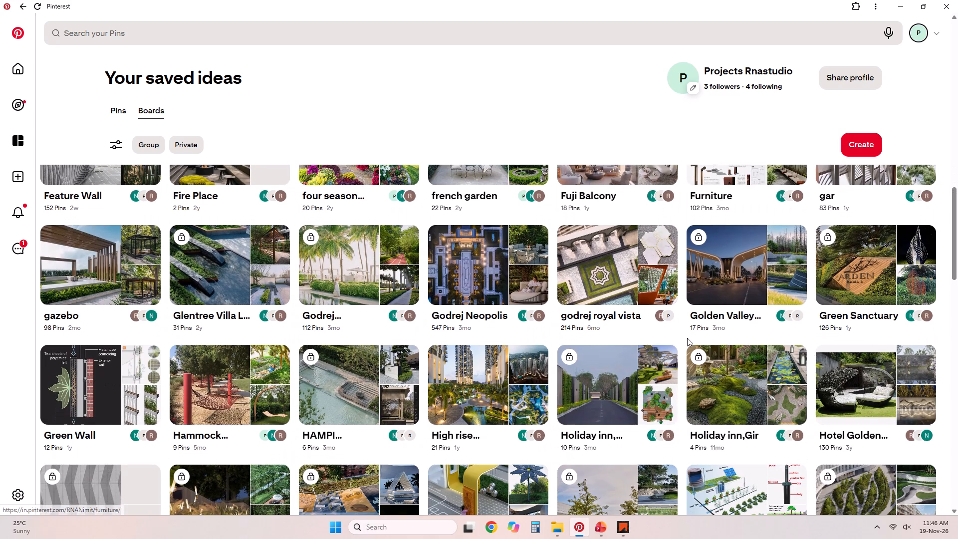
pyautogui.scroll(-3, 687, 338)
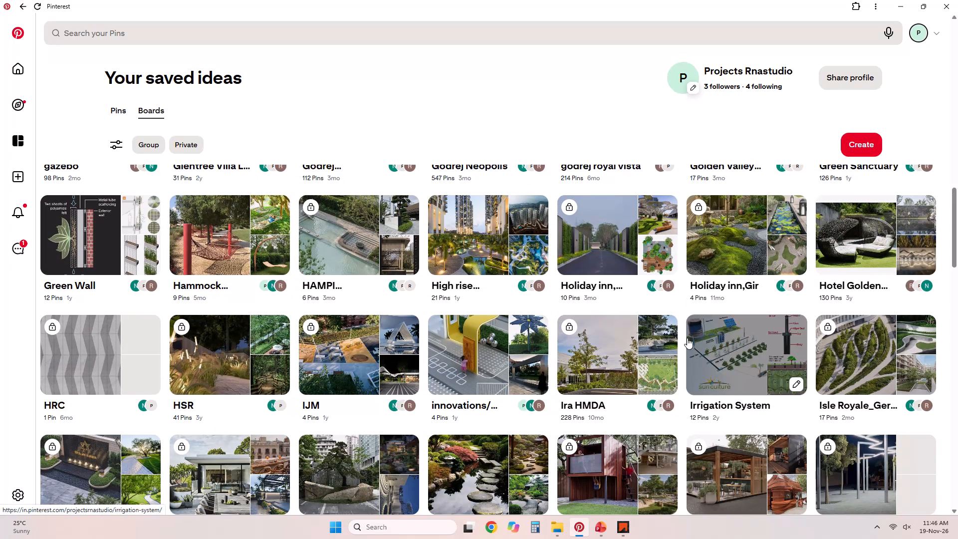
pyautogui.scroll(-6, 687, 338)
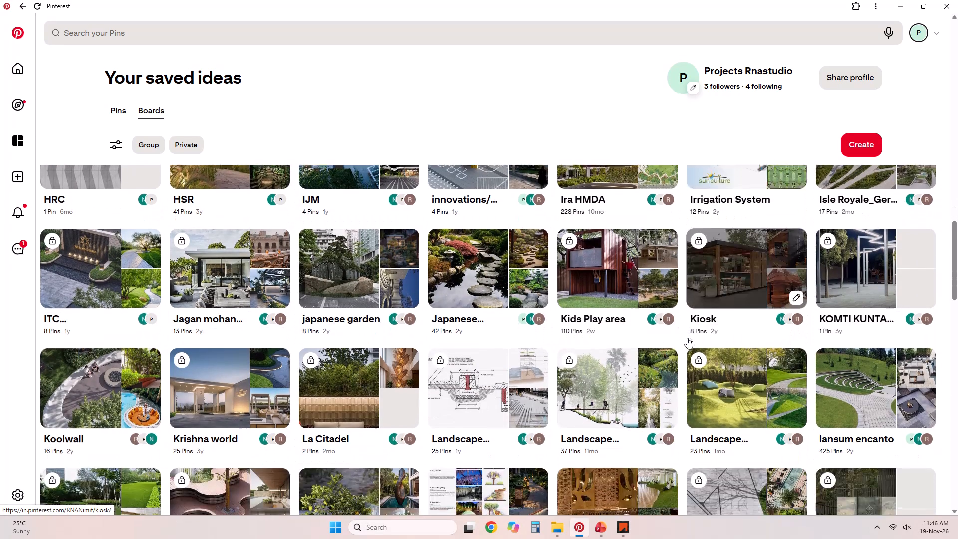
pyautogui.scroll(-5, 687, 338)
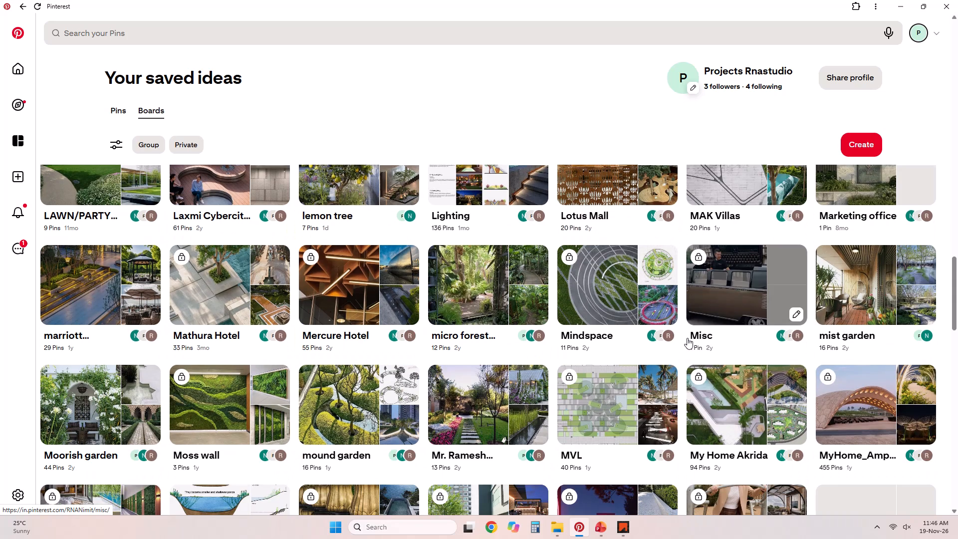
pyautogui.scroll(-3, 687, 338)
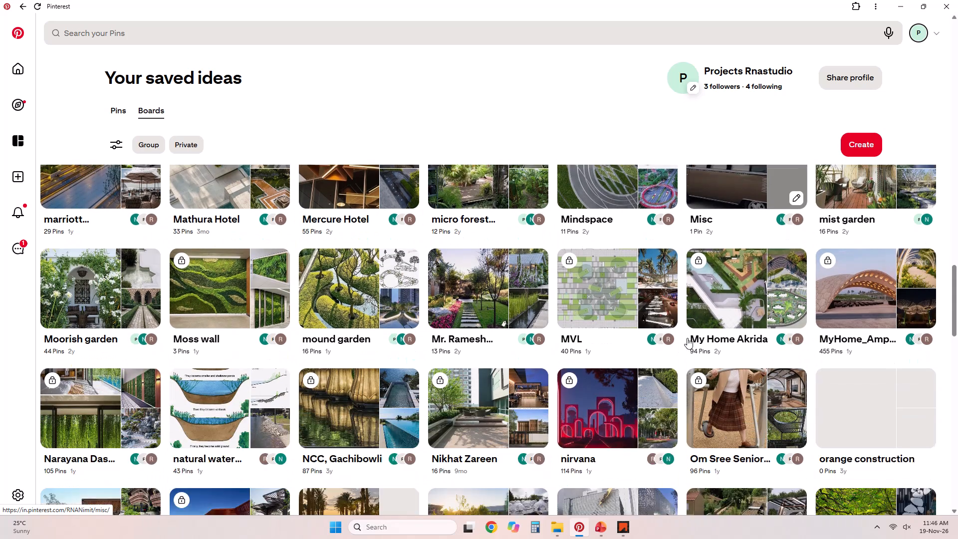
pyautogui.scroll(-2, 687, 338)
pyautogui.scroll(2, 687, 338)
pyautogui.scroll(-3, 687, 338)
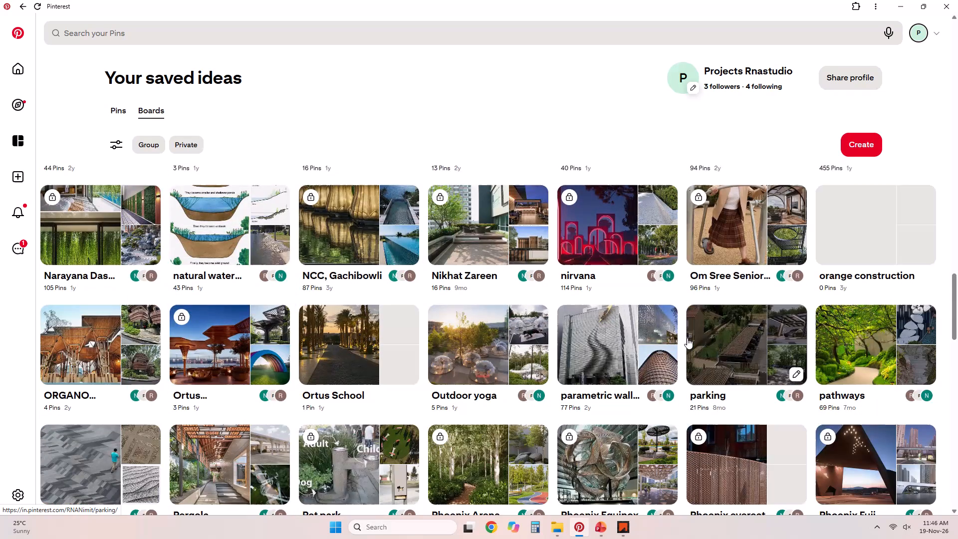
pyautogui.scroll(2, 682, 340)
pyautogui.scroll(-4, 682, 340)
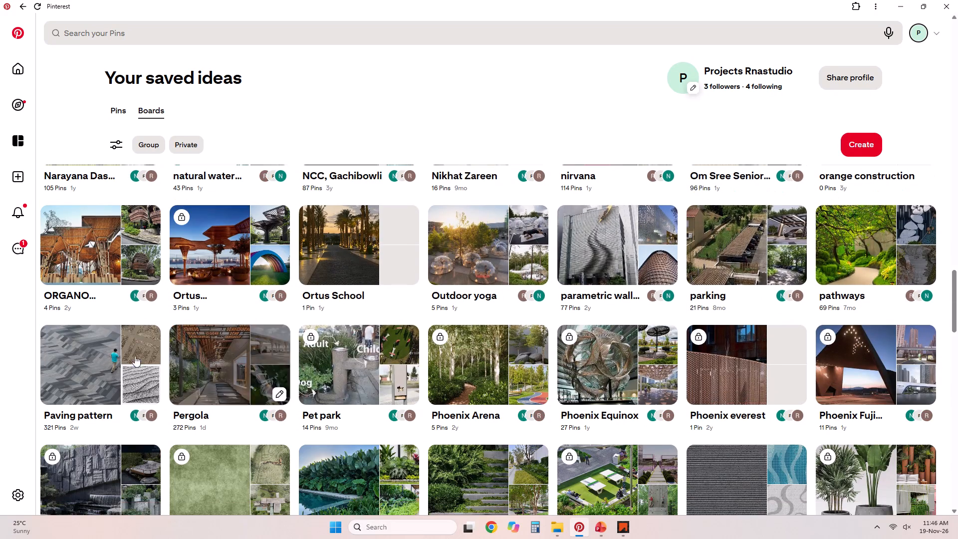
pyautogui.click(53, 360)
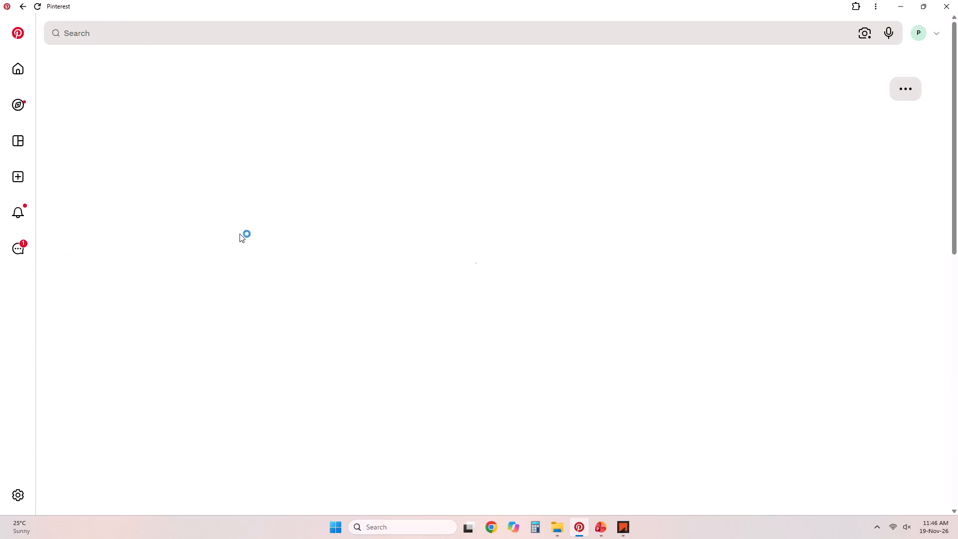
# Look through the saved pins on the Paving pattern board for terrace paving references.
pyautogui.scroll(-3, 477, 273)
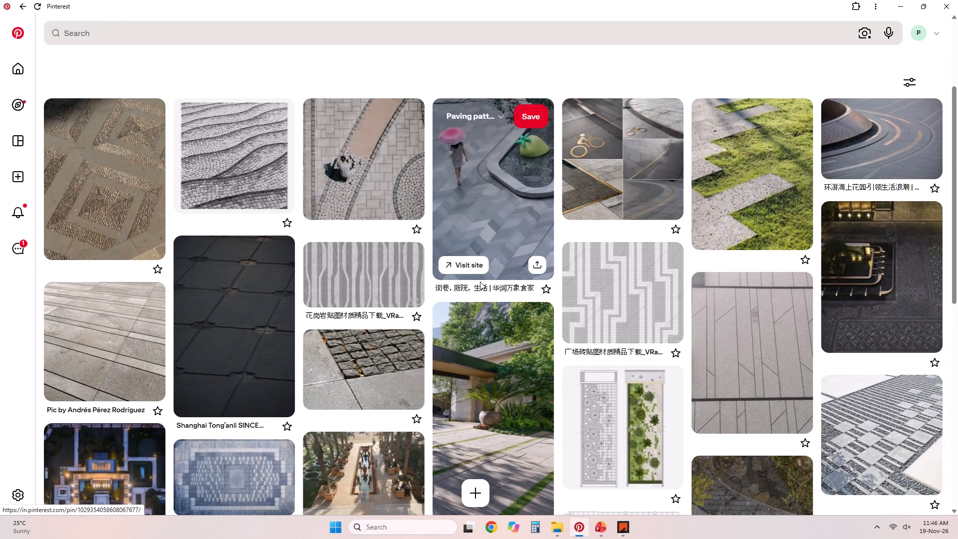
pyautogui.scroll(-2, 512, 280)
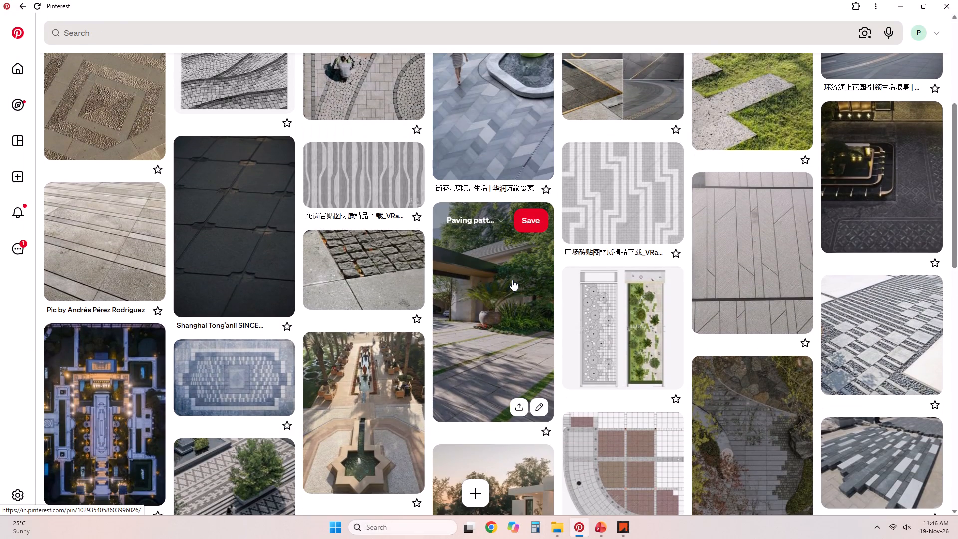
pyautogui.scroll(-4, 515, 280)
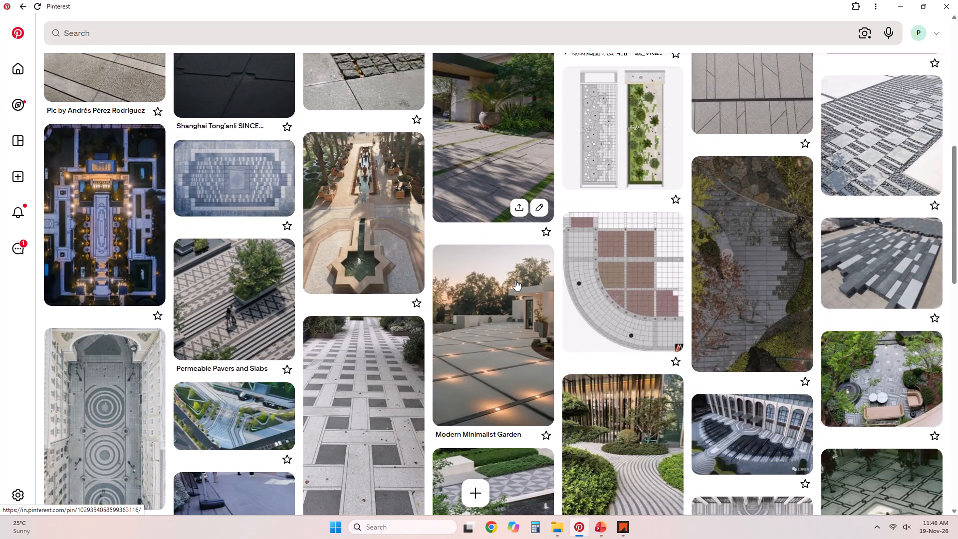
pyautogui.scroll(-2, 515, 280)
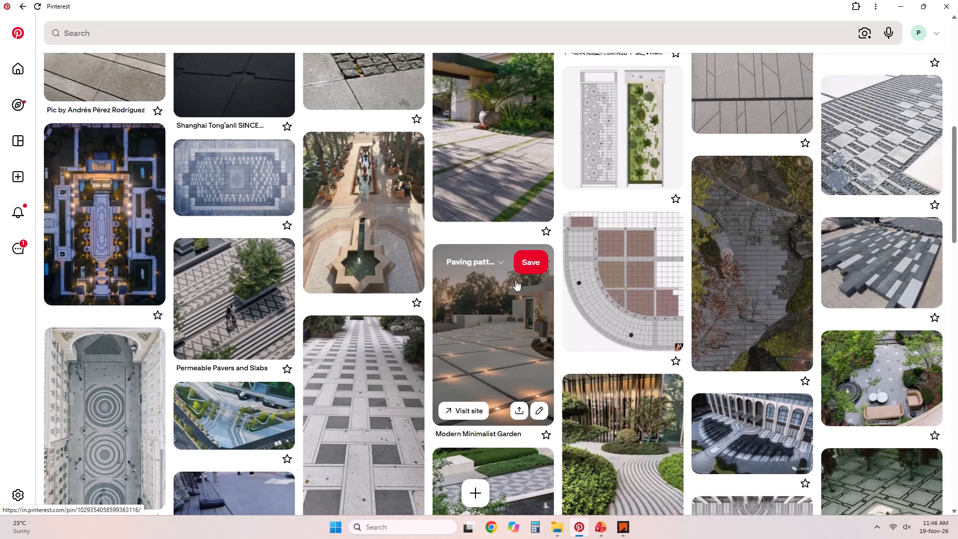
pyautogui.scroll(-5, 515, 280)
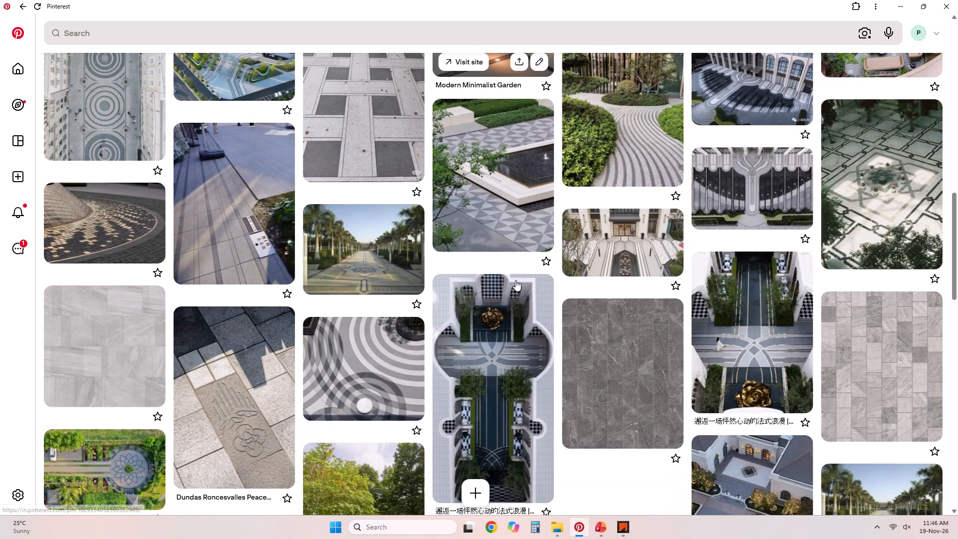
pyautogui.scroll(-3, 515, 280)
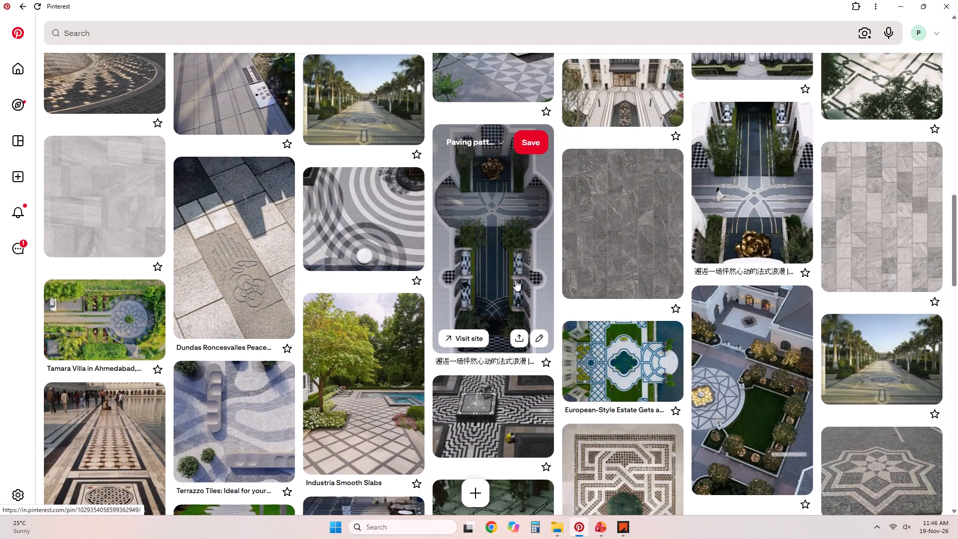
pyautogui.scroll(-4, 515, 280)
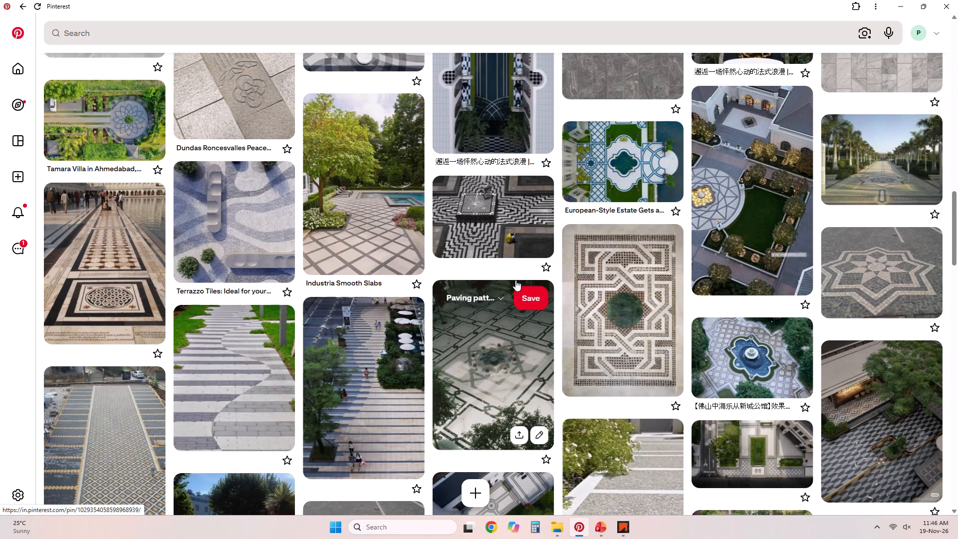
pyautogui.scroll(-3, 515, 280)
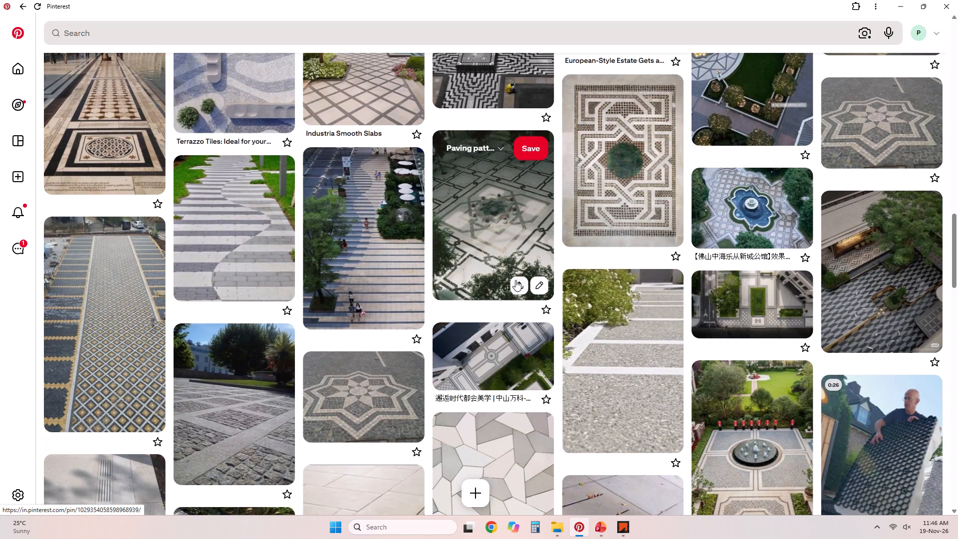
pyautogui.scroll(-8, 515, 280)
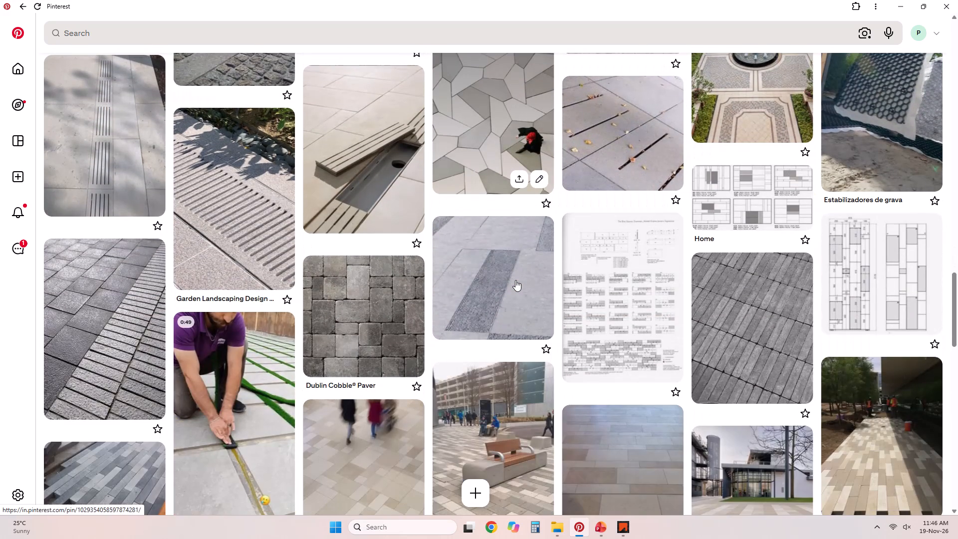
pyautogui.scroll(-3, 515, 280)
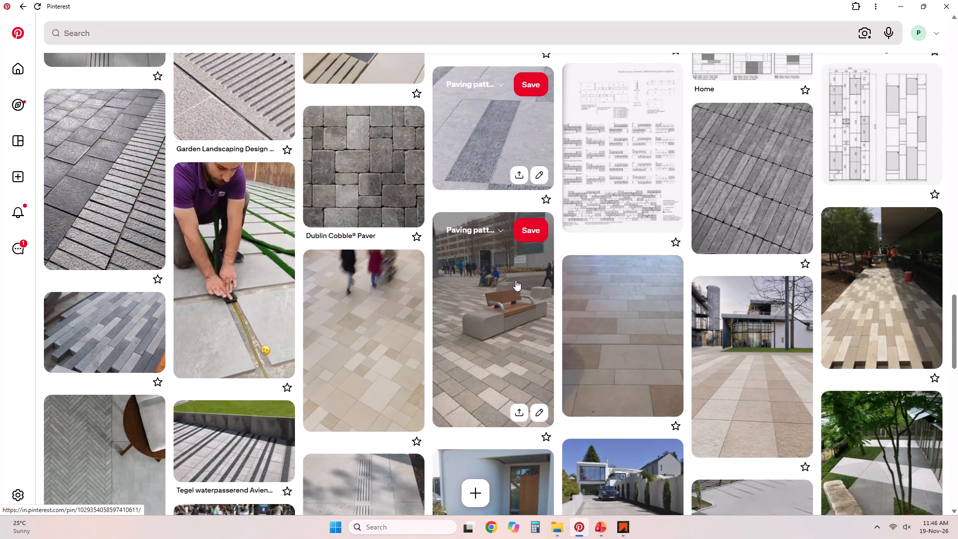
pyautogui.scroll(-4, 515, 280)
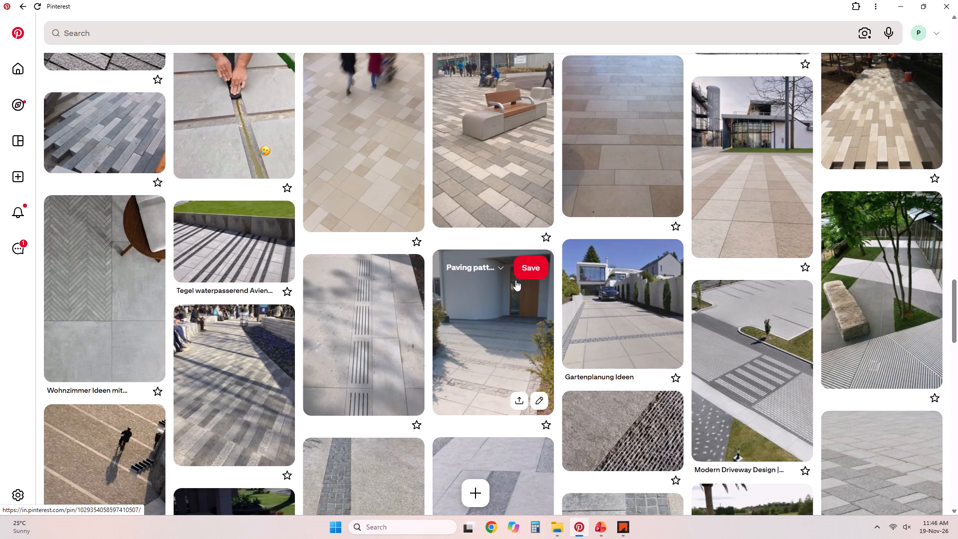
pyautogui.scroll(-3, 515, 280)
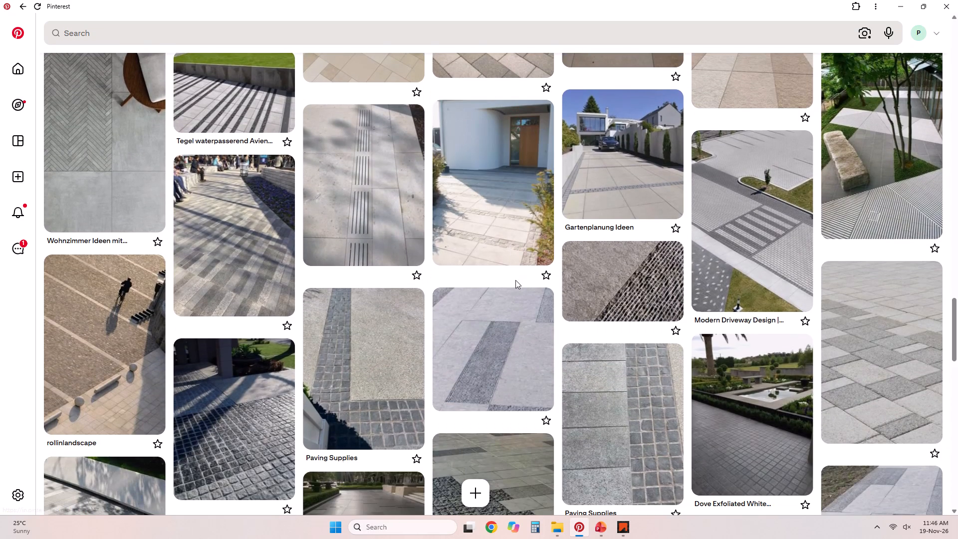
pyautogui.scroll(-6, 515, 280)
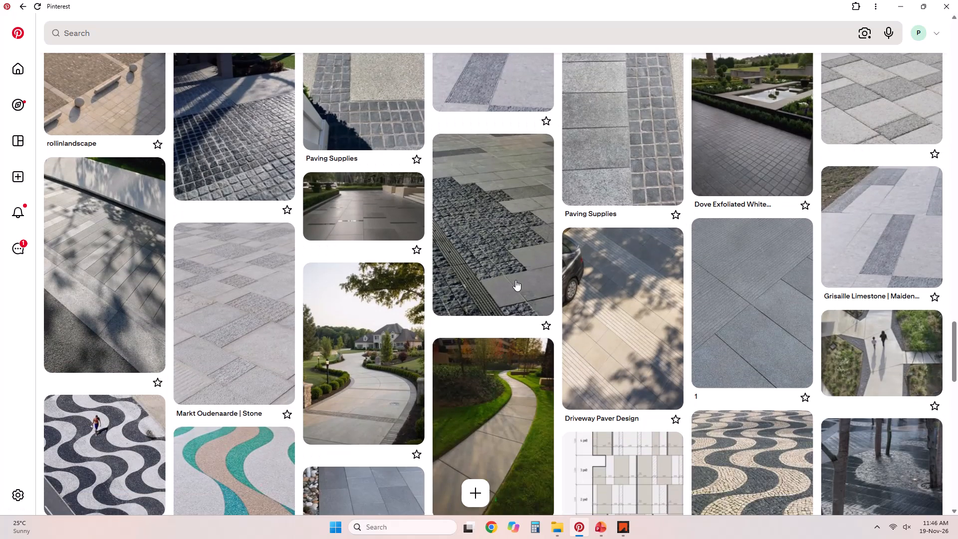
pyautogui.scroll(-17, 515, 280)
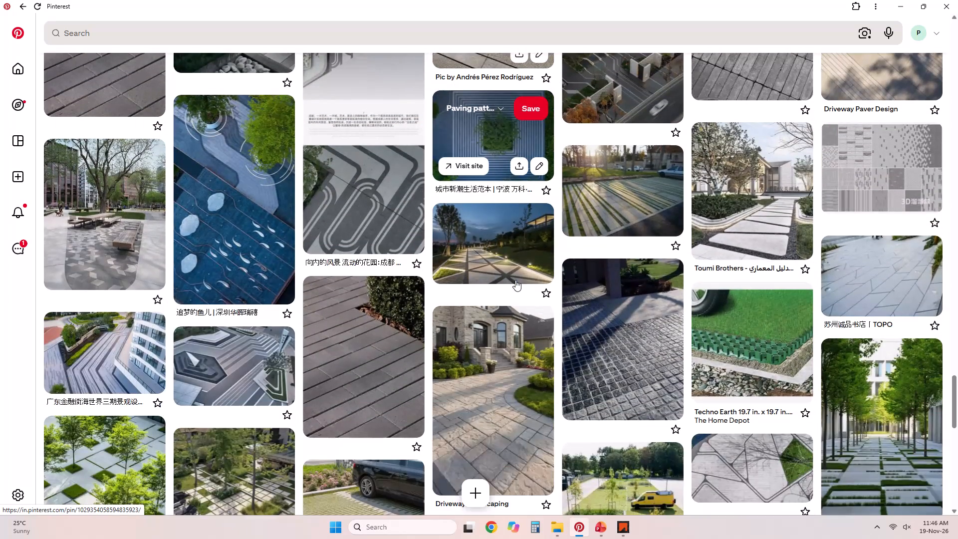
pyautogui.scroll(-3, 515, 280)
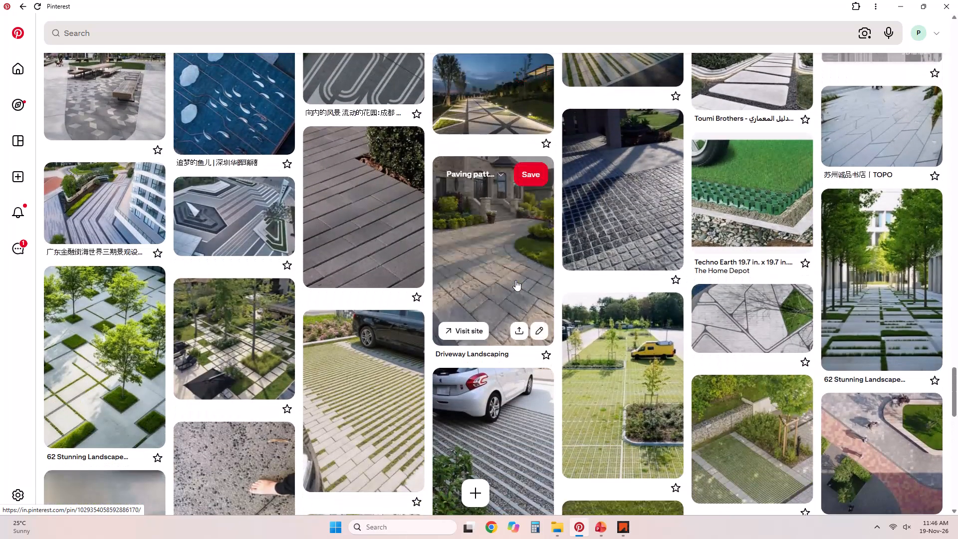
pyautogui.scroll(-6, 515, 280)
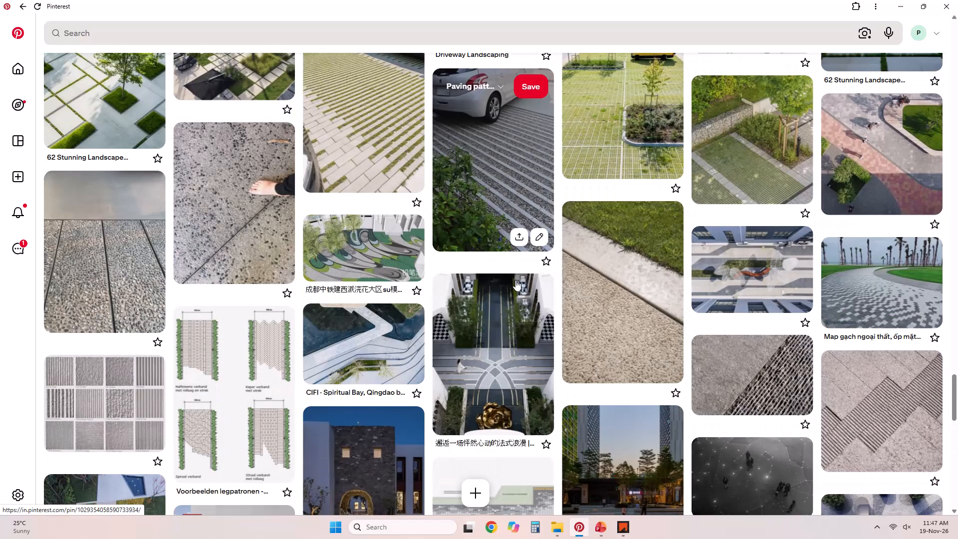
pyautogui.scroll(-6, 515, 280)
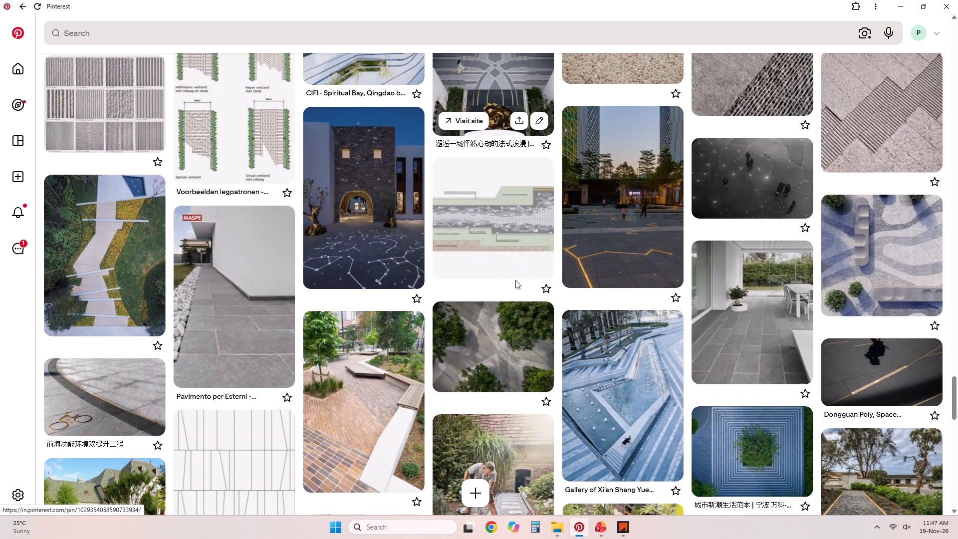
pyautogui.scroll(-2, 515, 280)
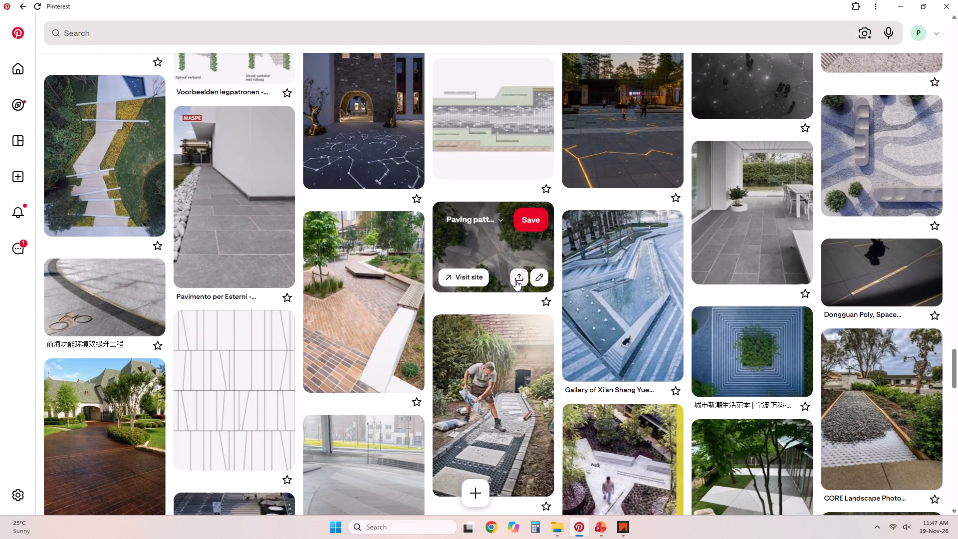
pyautogui.scroll(-3, 515, 280)
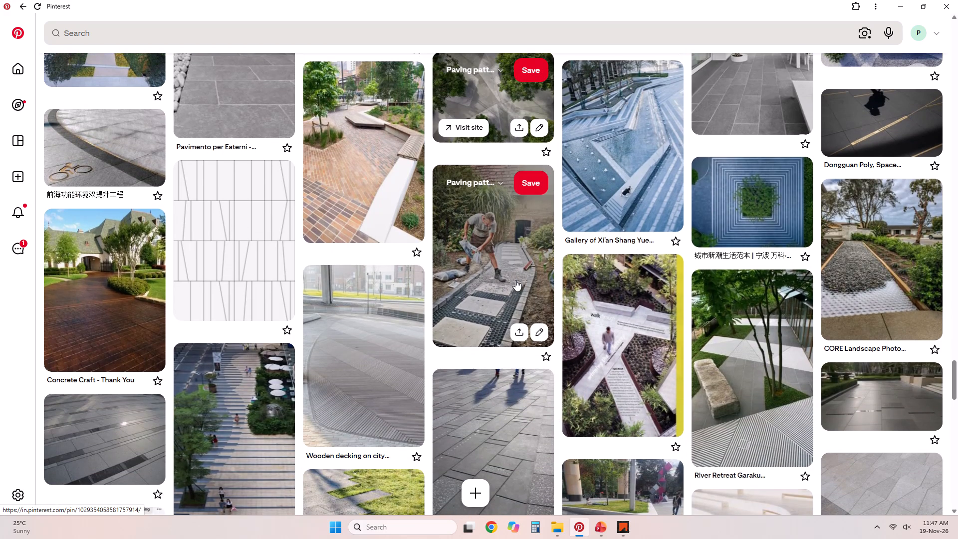
pyautogui.scroll(-7, 515, 280)
pyautogui.scroll(9, 515, 280)
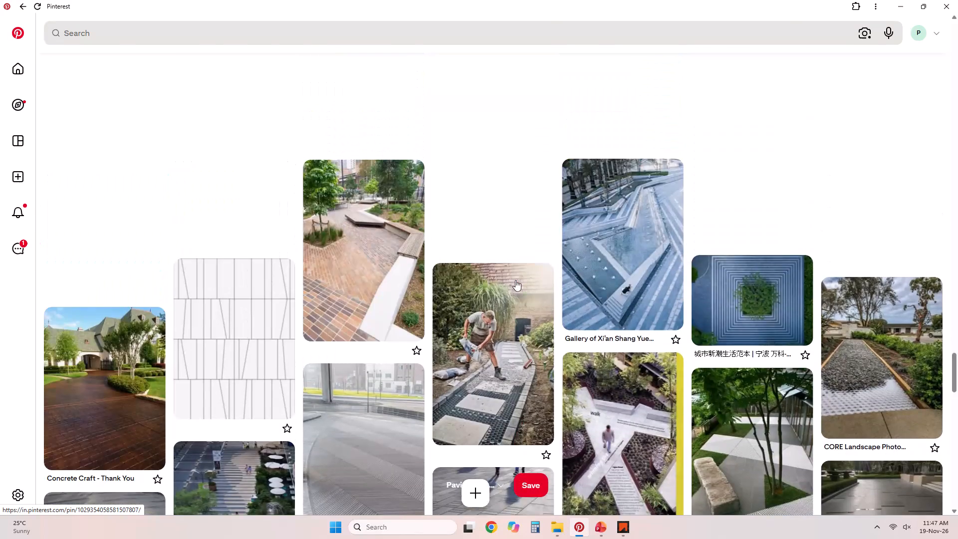
pyautogui.scroll(3, 892, 155)
# Open the wavy blue-grey terrazzo paving pin with curved benches and examine its related pins.
pyautogui.click(882, 234)
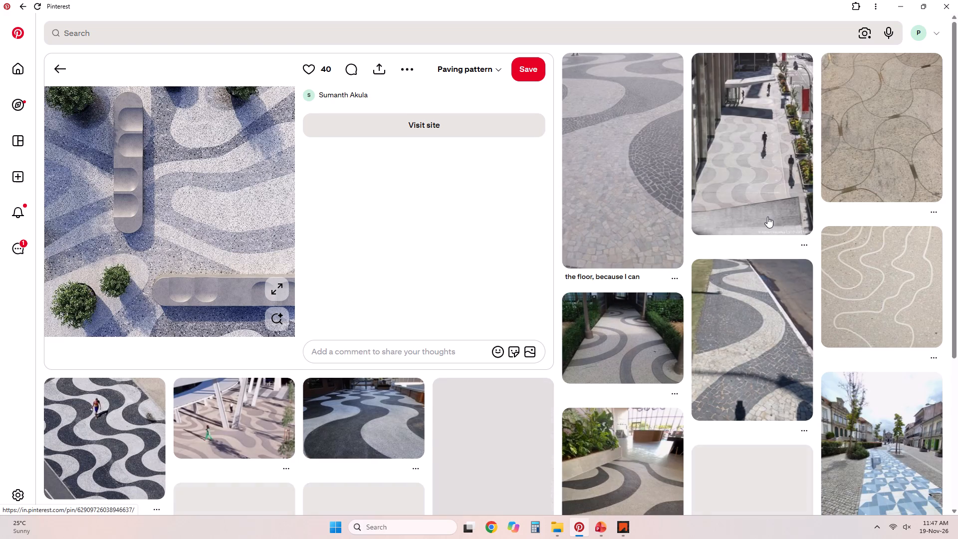
pyautogui.scroll(-3, 767, 217)
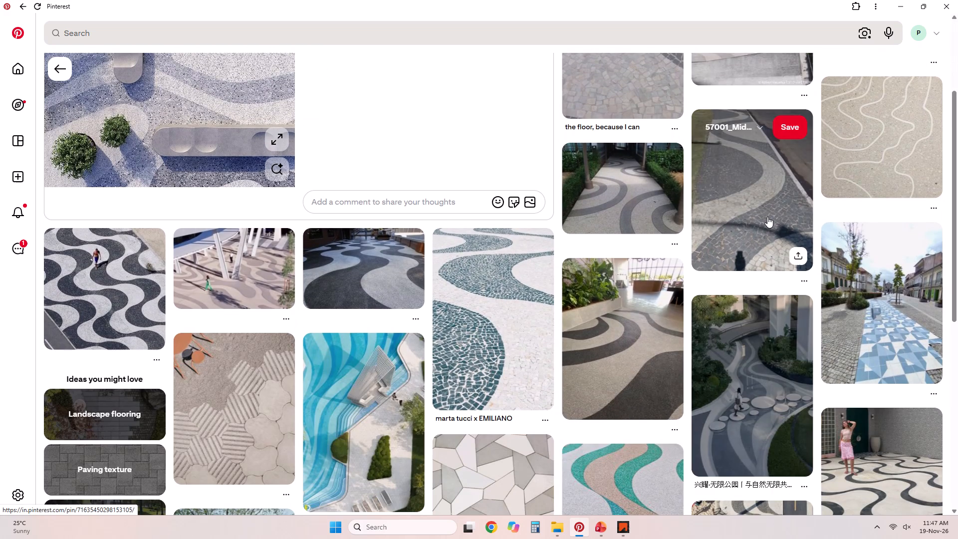
pyautogui.scroll(-5, 767, 217)
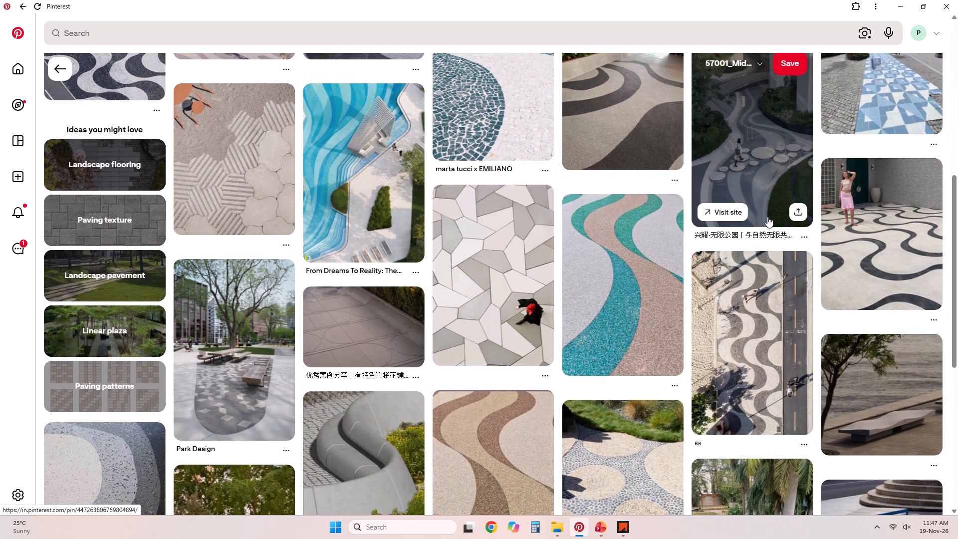
# Open the irregular polygon paving pin, examine its related pins, and return to the Paving pattern board.
pyautogui.click(523, 279)
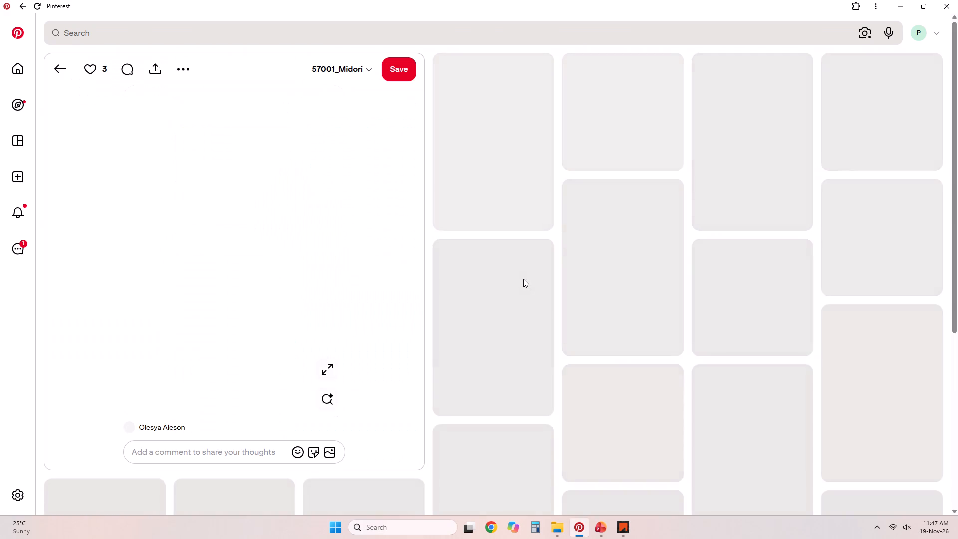
pyautogui.scroll(-3, 523, 279)
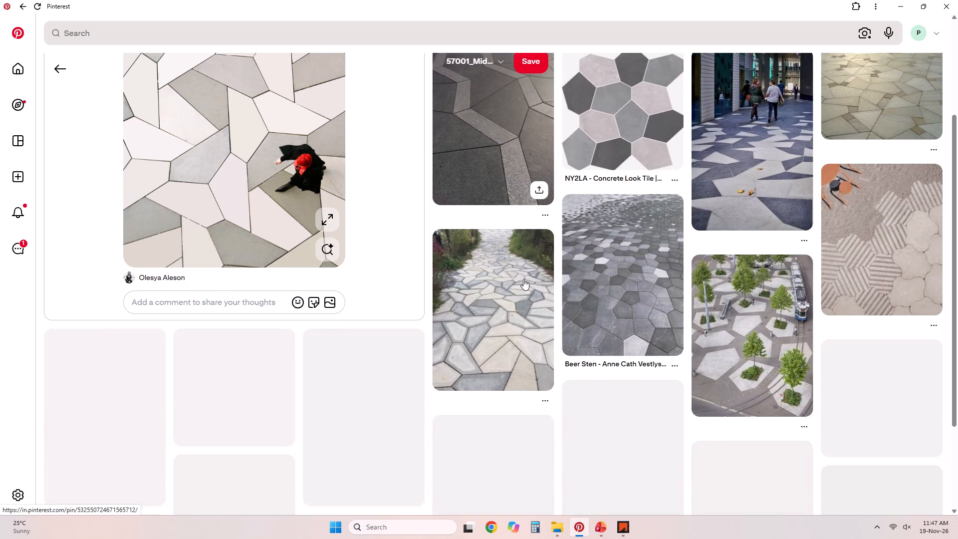
pyautogui.scroll(-6, 523, 279)
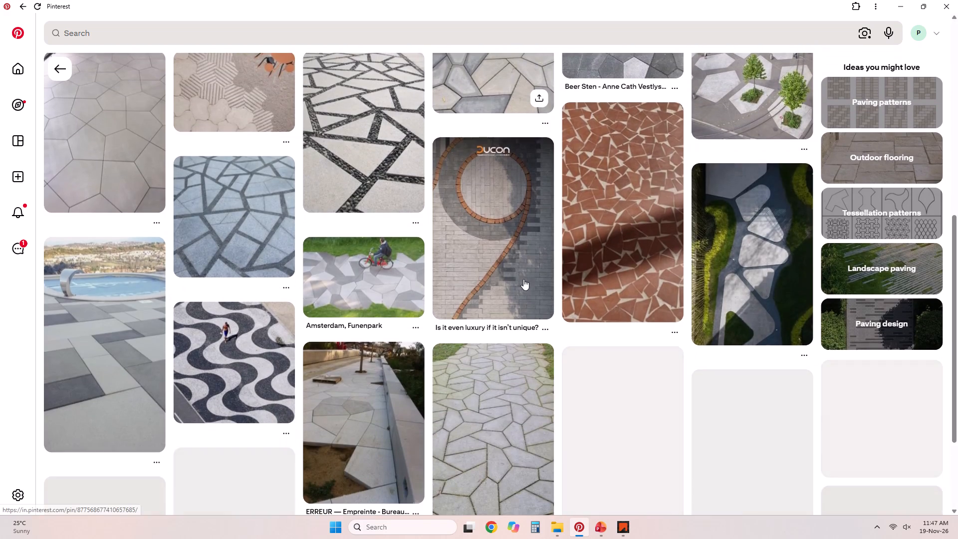
pyautogui.scroll(-3, 523, 279)
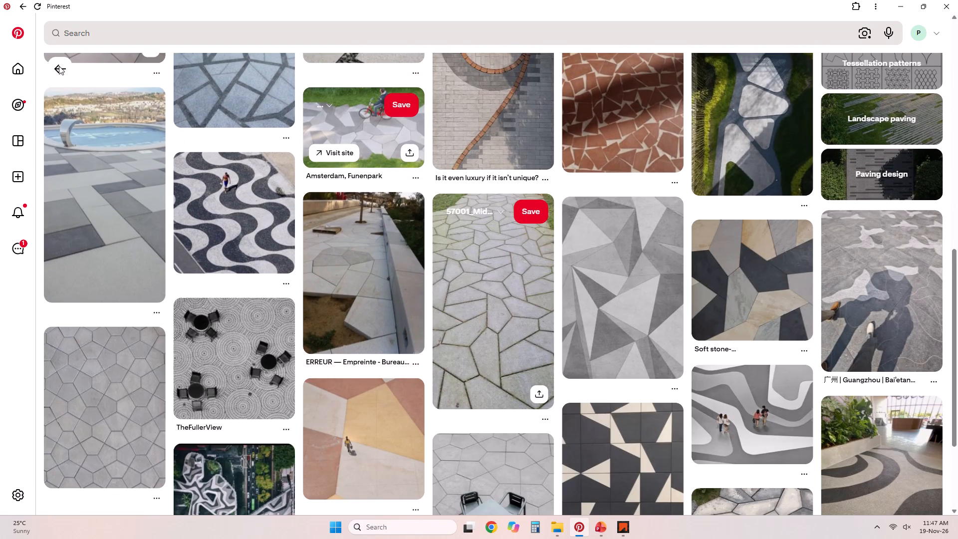
pyautogui.click(65, 67)
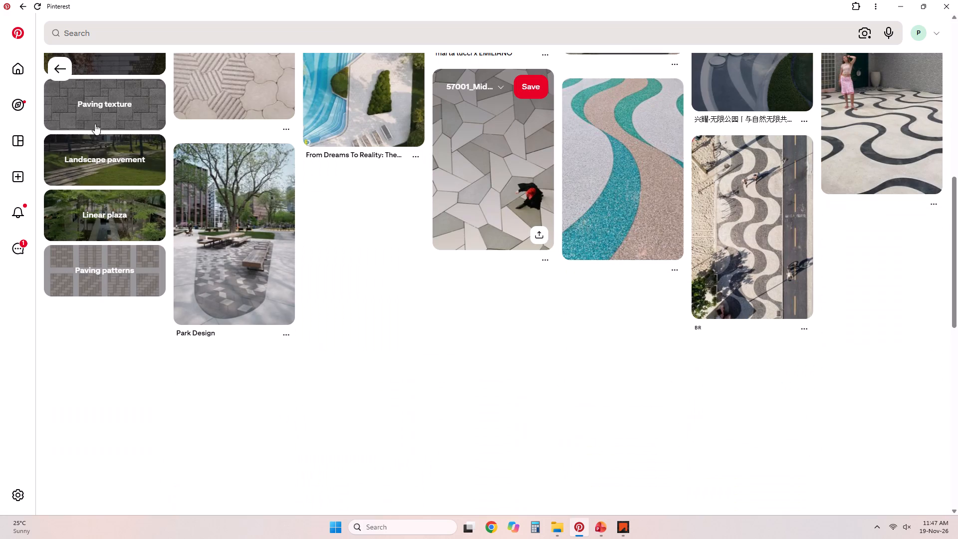
pyautogui.scroll(7, 274, 247)
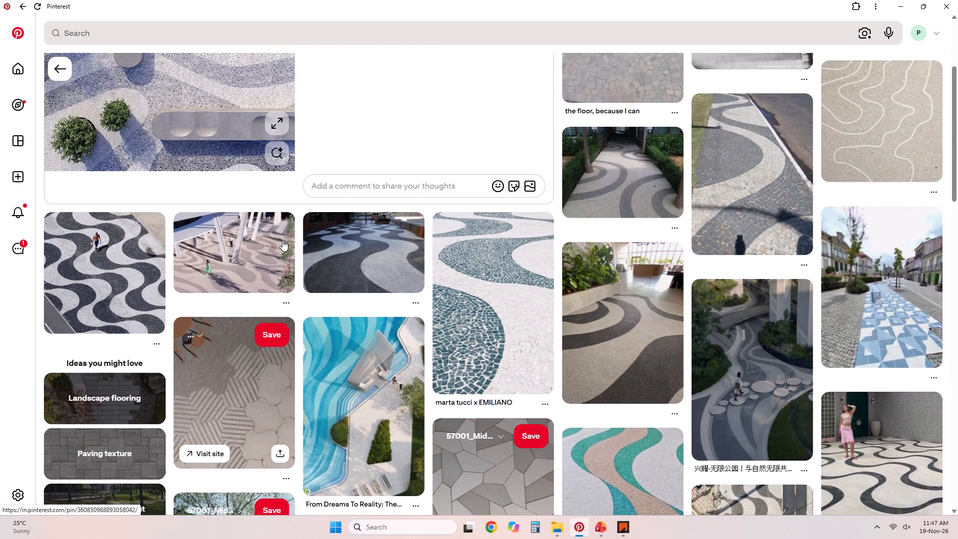
pyautogui.scroll(4, 282, 240)
pyautogui.scroll(2, 197, 86)
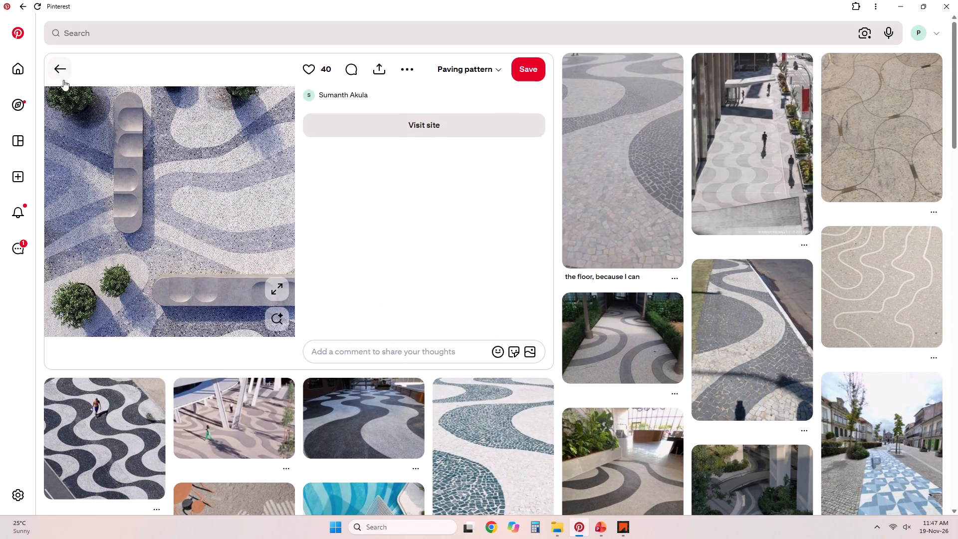
pyautogui.click(68, 64)
# Open the Fairmont Hotel star-shaped fountain pin from the board, examine it, and return to the board.
pyautogui.scroll(3, 345, 202)
pyautogui.scroll(-2, 399, 294)
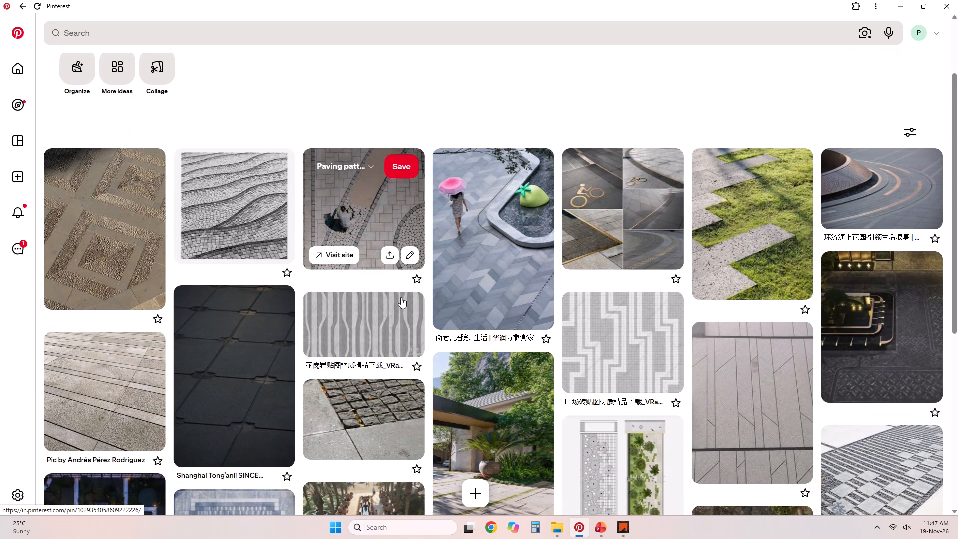
pyautogui.scroll(-8, 401, 297)
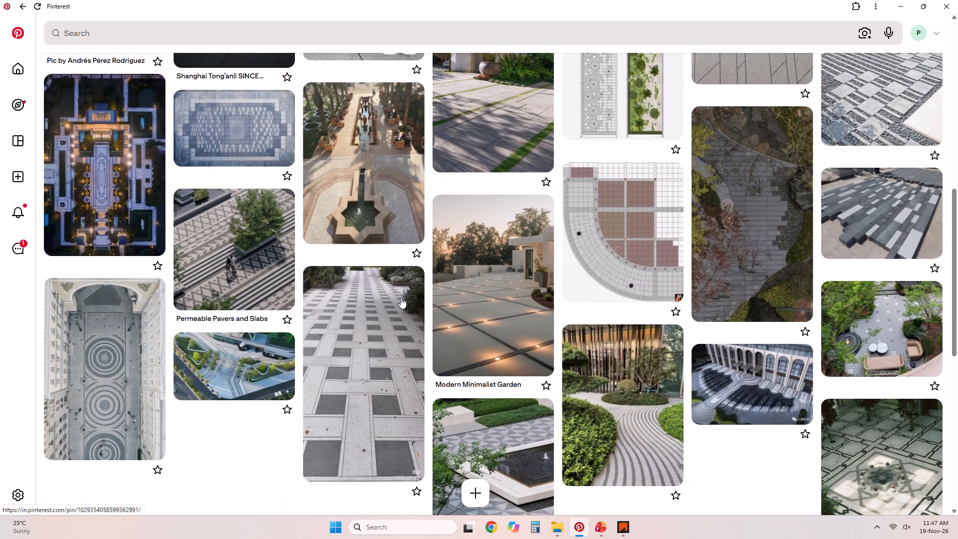
pyautogui.click(404, 157)
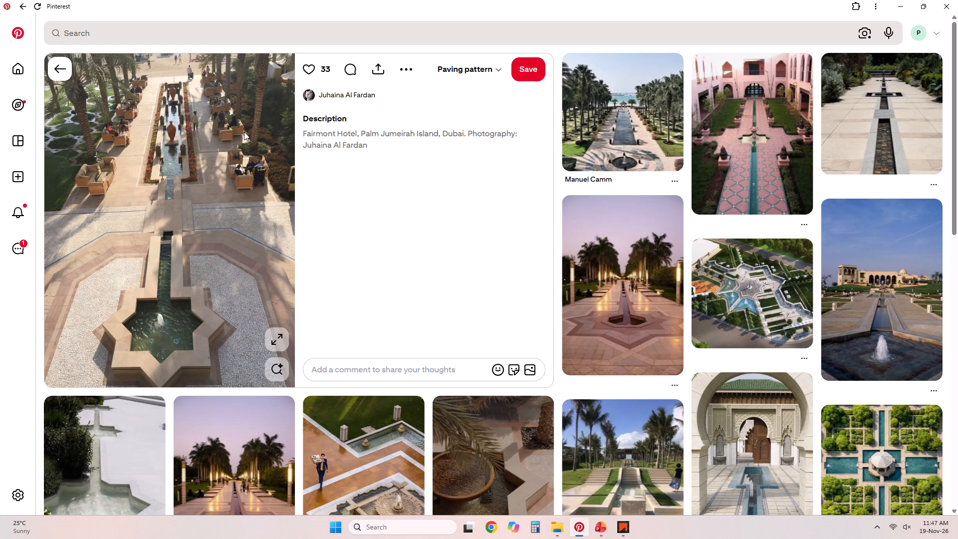
pyautogui.click(63, 77)
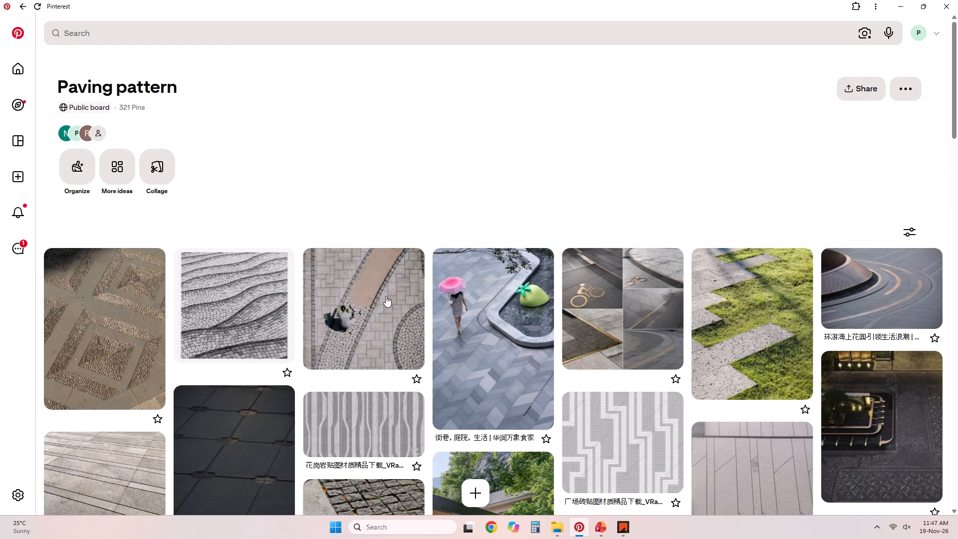
# Look through the saved pins down to the end of the Paving pattern board for terrace paving references.
pyautogui.scroll(-11, 392, 286)
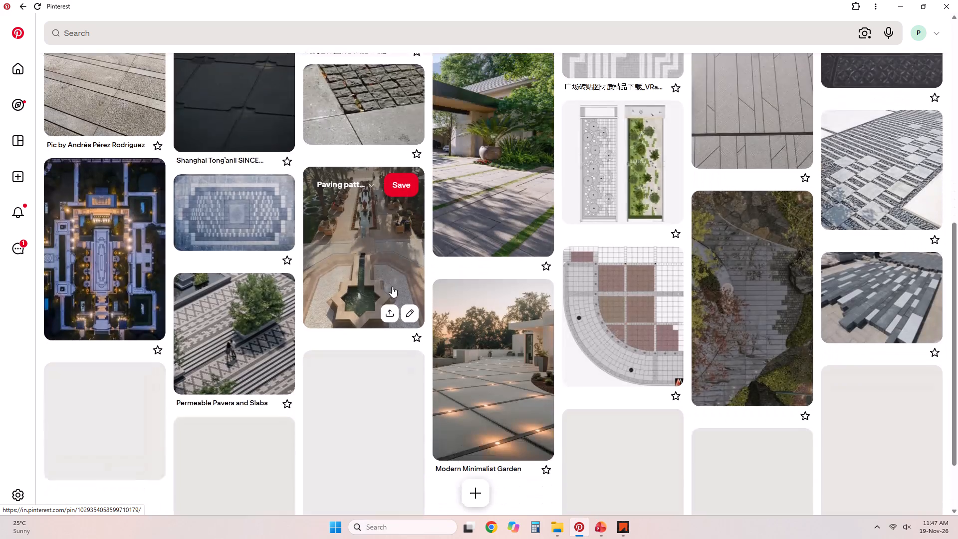
pyautogui.scroll(-8, 392, 286)
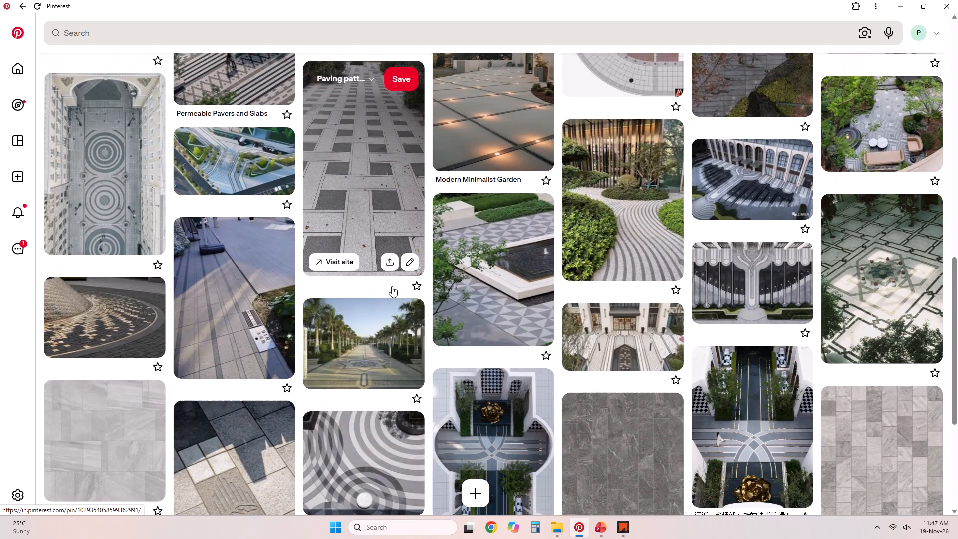
pyautogui.scroll(-5, 392, 286)
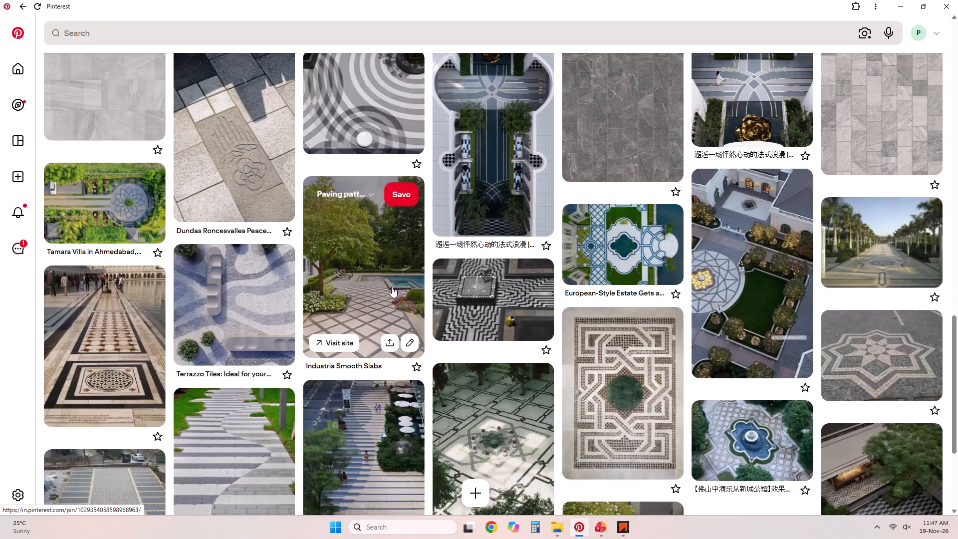
pyautogui.scroll(-10, 392, 286)
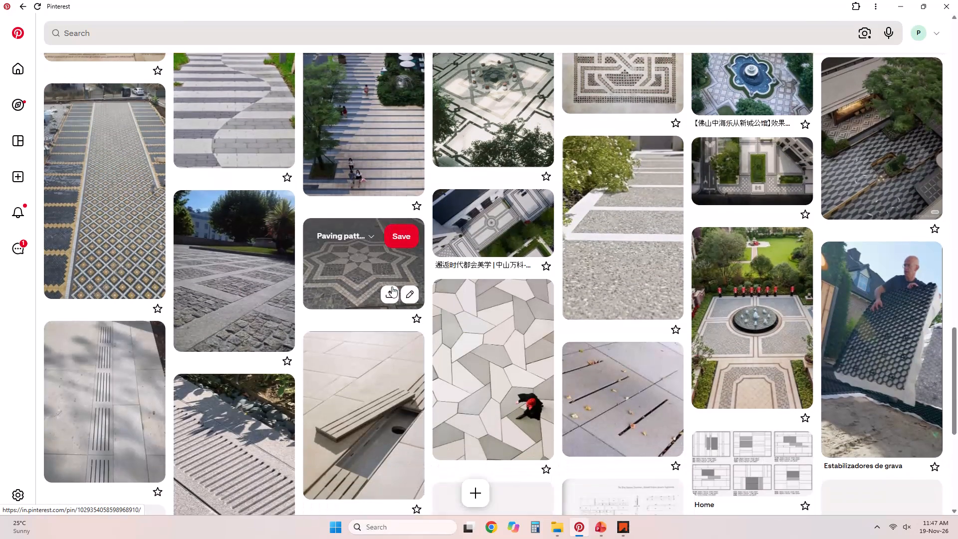
pyautogui.scroll(-3, 392, 286)
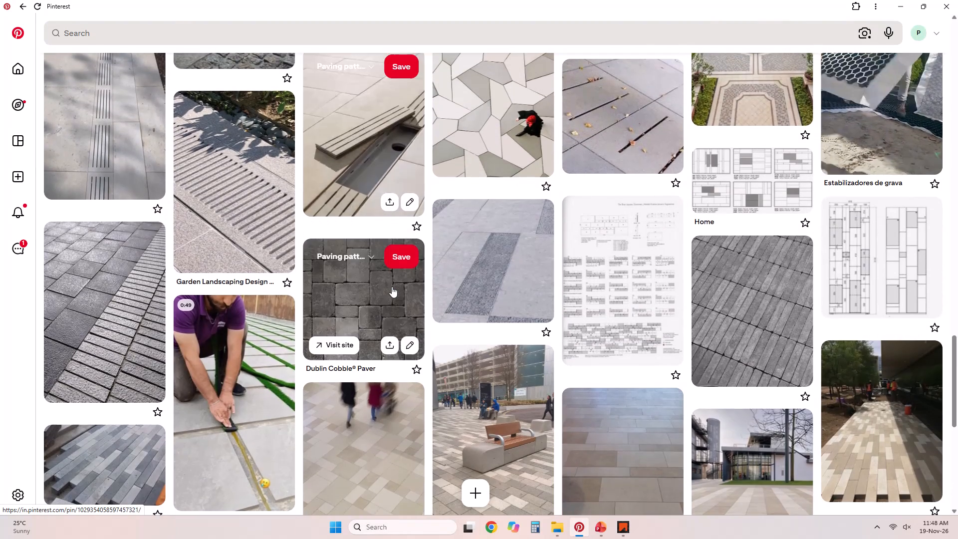
pyautogui.scroll(-7, 392, 286)
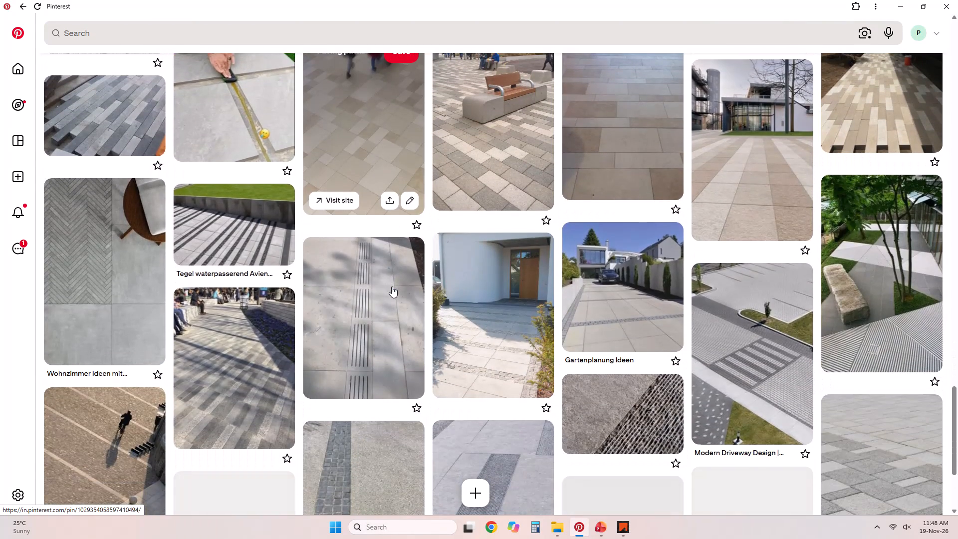
pyautogui.scroll(-8, 392, 286)
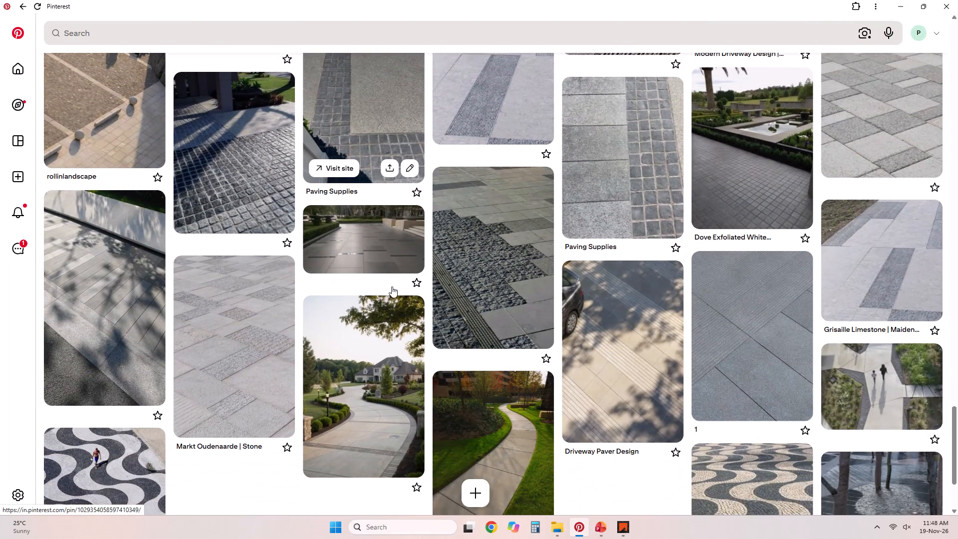
pyautogui.scroll(-8, 392, 286)
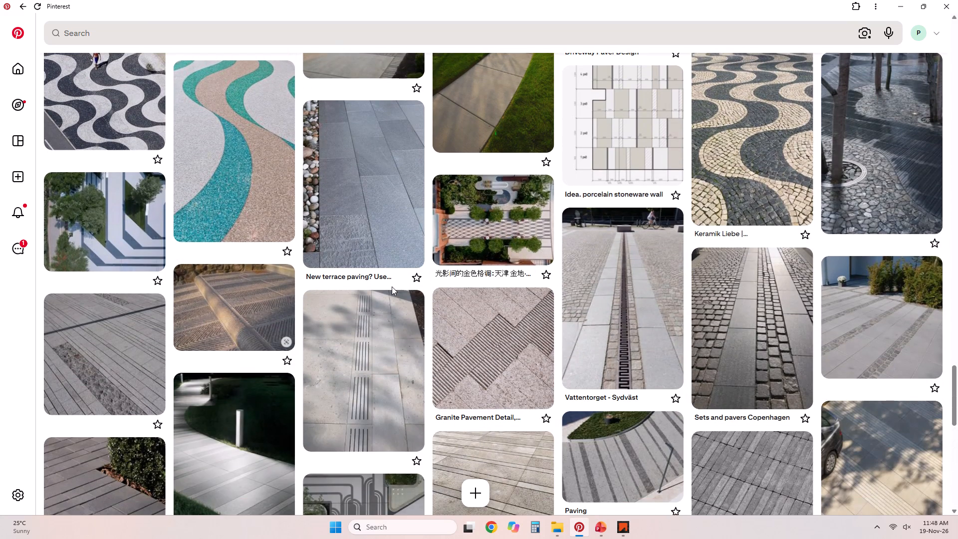
pyautogui.scroll(-4, 392, 286)
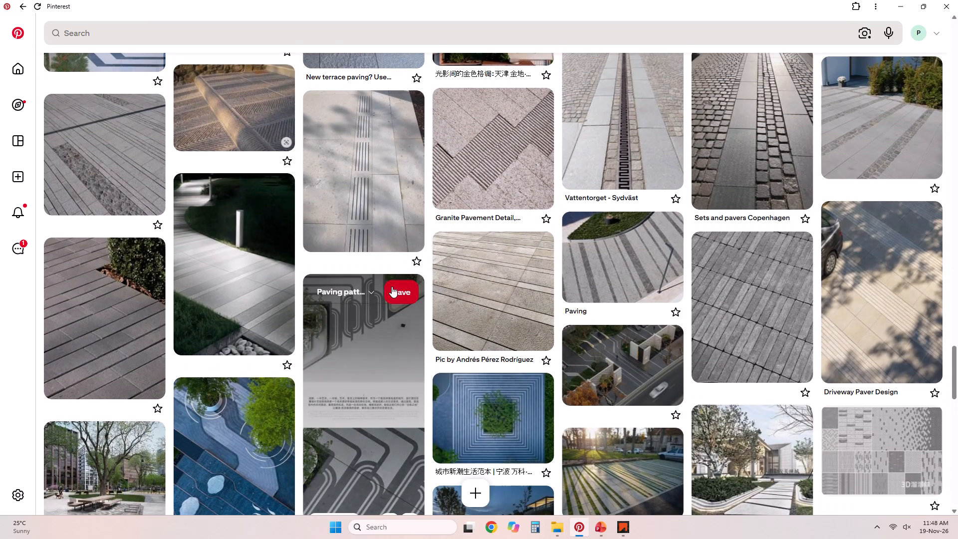
pyautogui.scroll(-5, 392, 286)
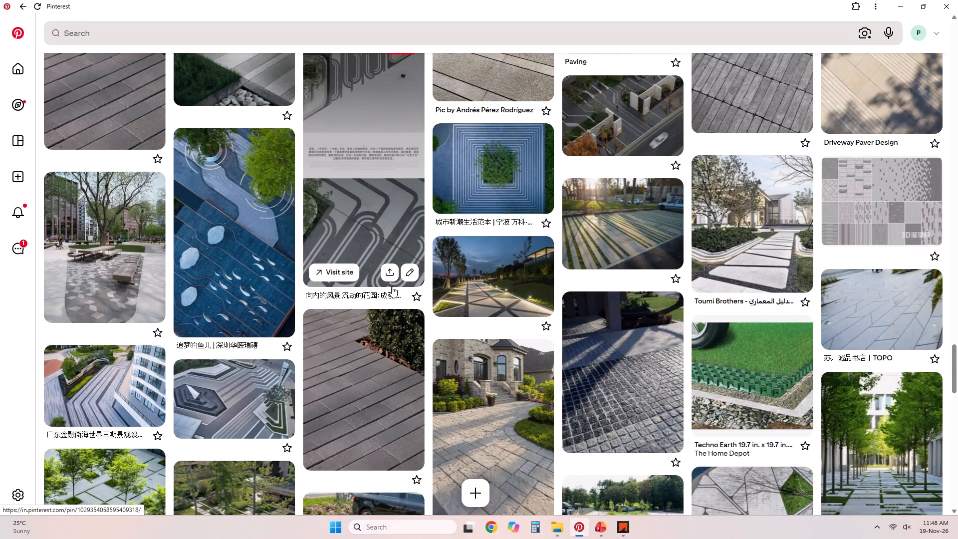
pyautogui.scroll(-2, 424, 165)
pyautogui.scroll(-2, 547, 166)
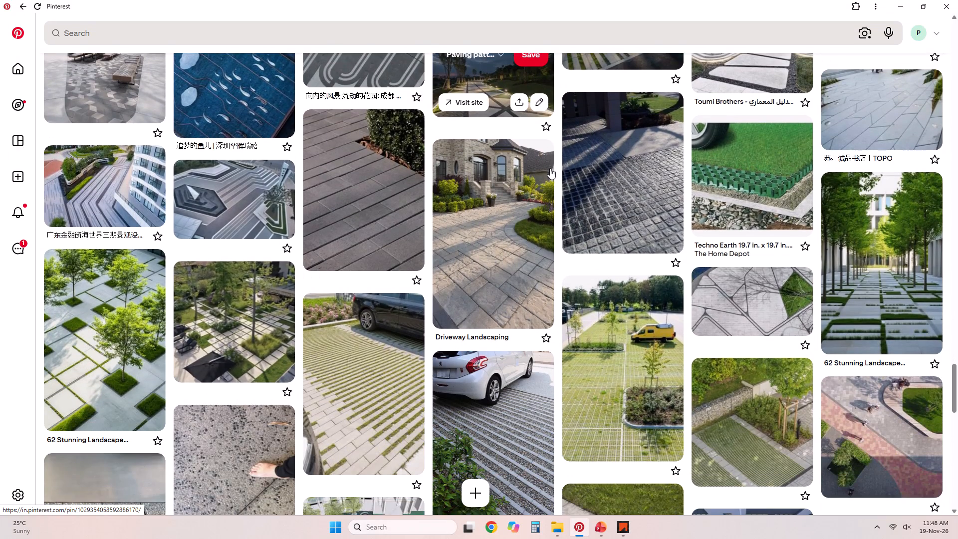
pyautogui.scroll(-7, 550, 168)
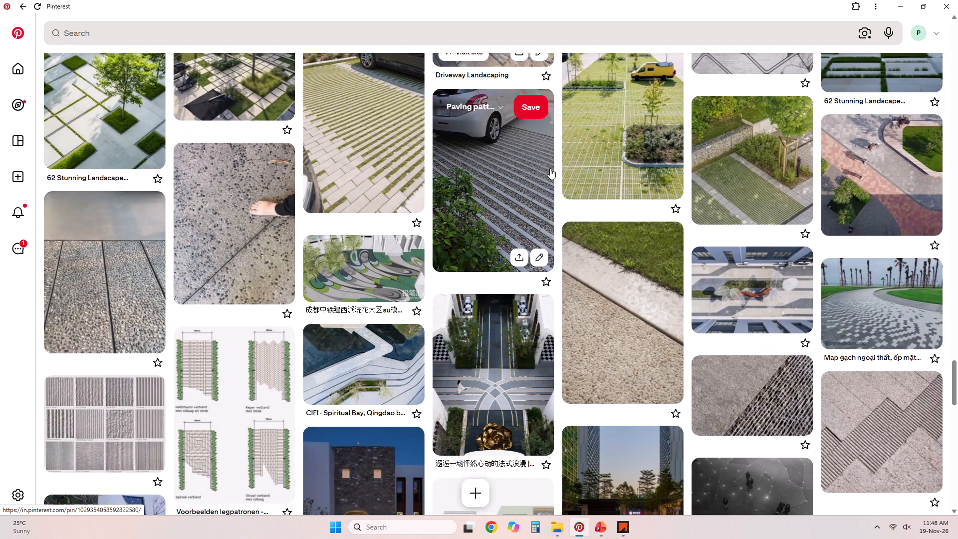
pyautogui.scroll(-13, 550, 168)
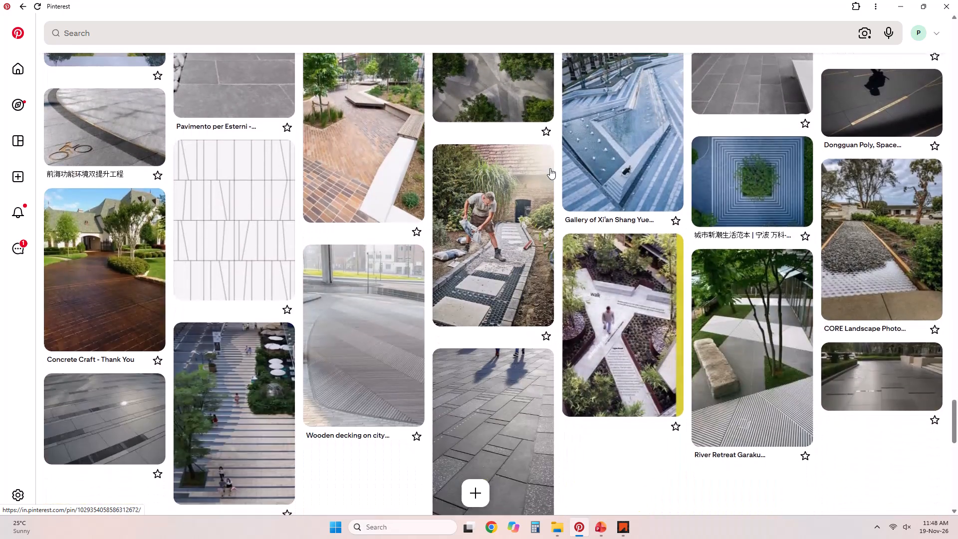
pyautogui.scroll(-9, 550, 168)
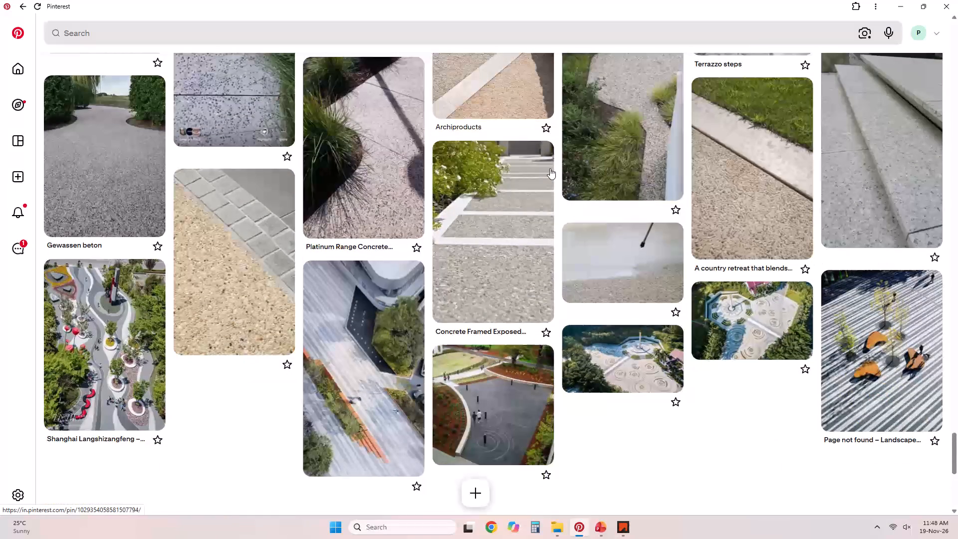
pyautogui.scroll(-2, 550, 168)
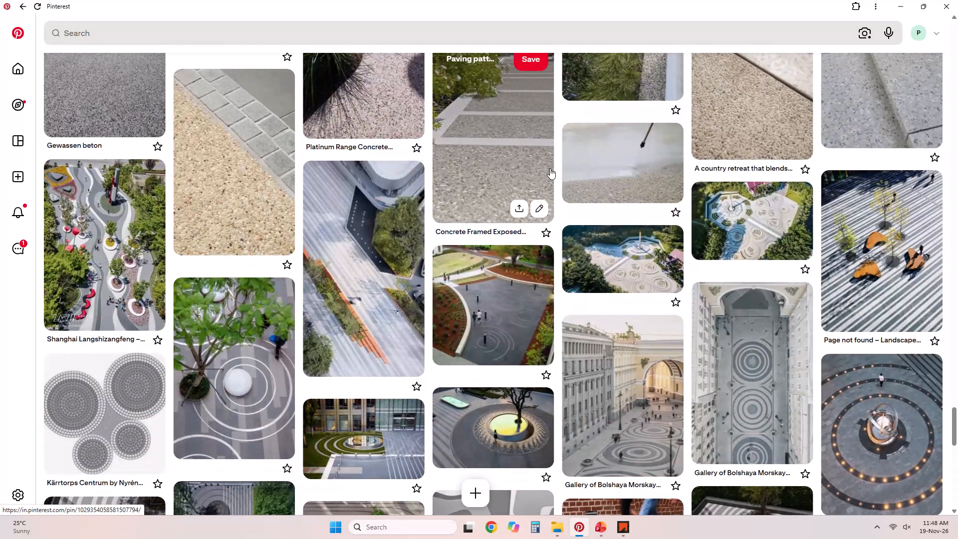
pyautogui.scroll(-6, 550, 168)
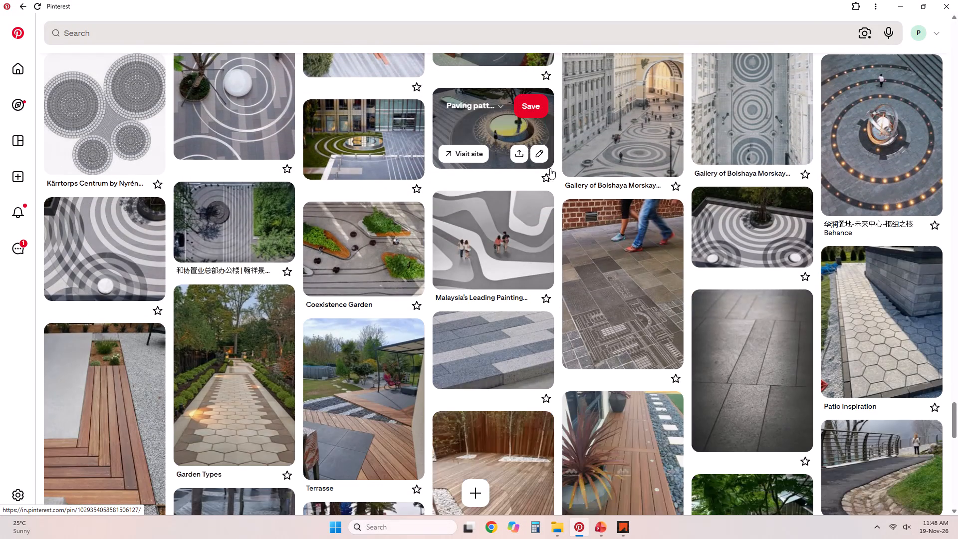
pyautogui.scroll(-4, 550, 168)
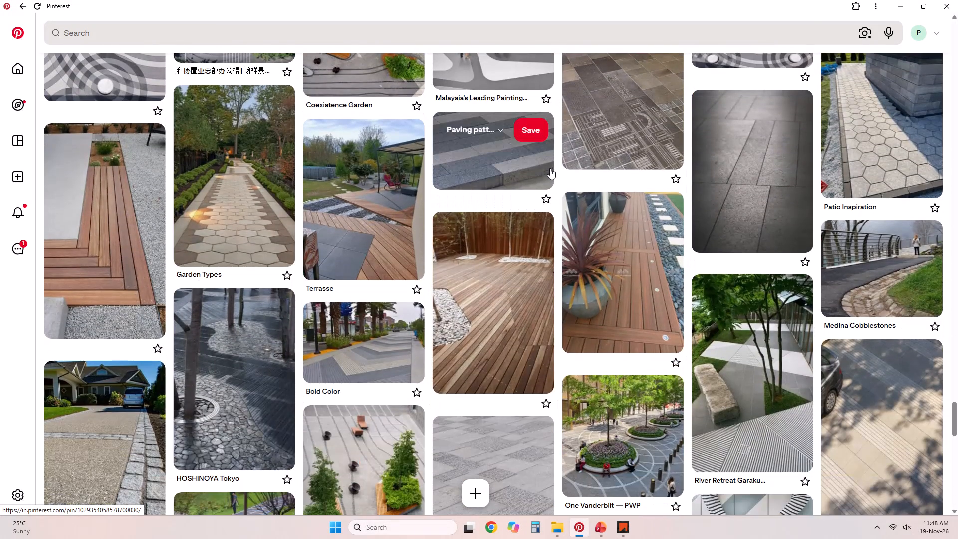
pyautogui.scroll(4, 550, 168)
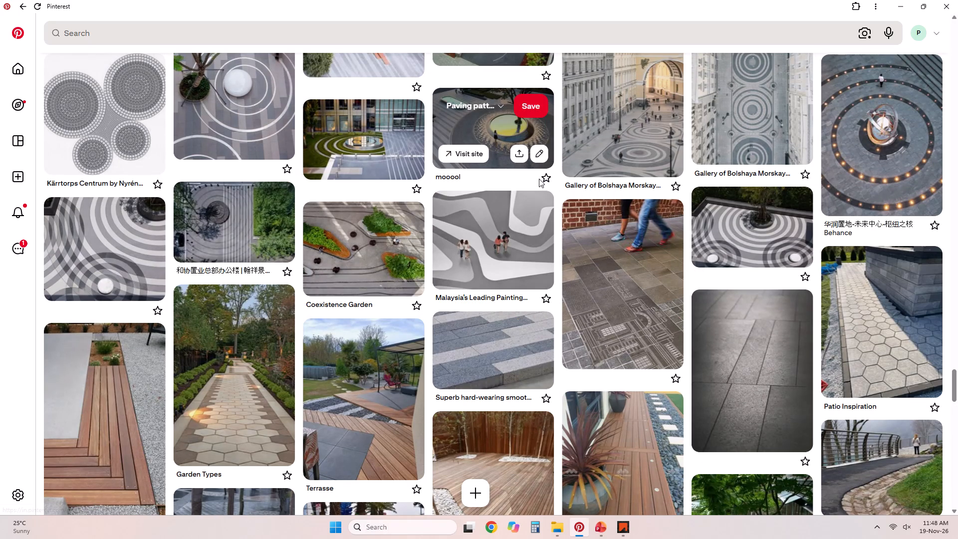
pyautogui.scroll(-14, 537, 182)
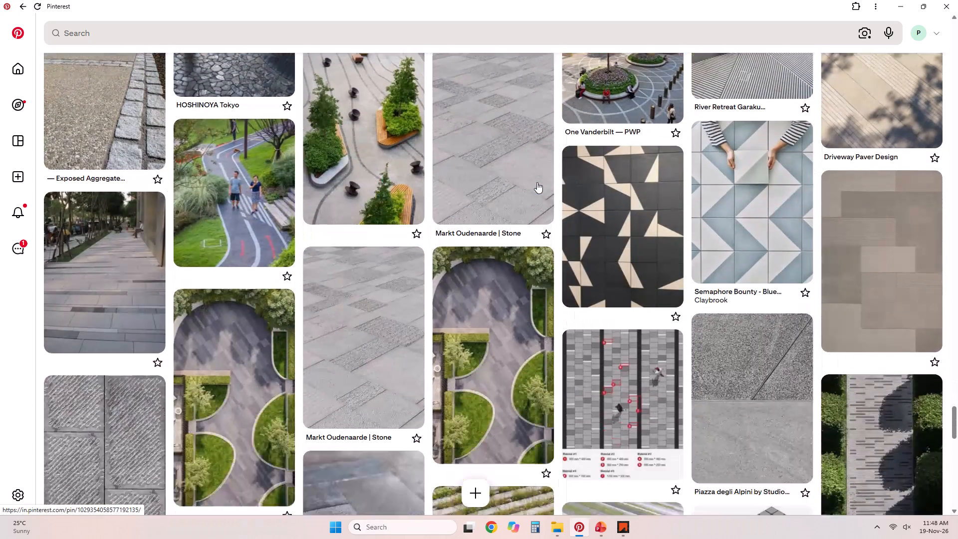
pyautogui.scroll(-10, 537, 182)
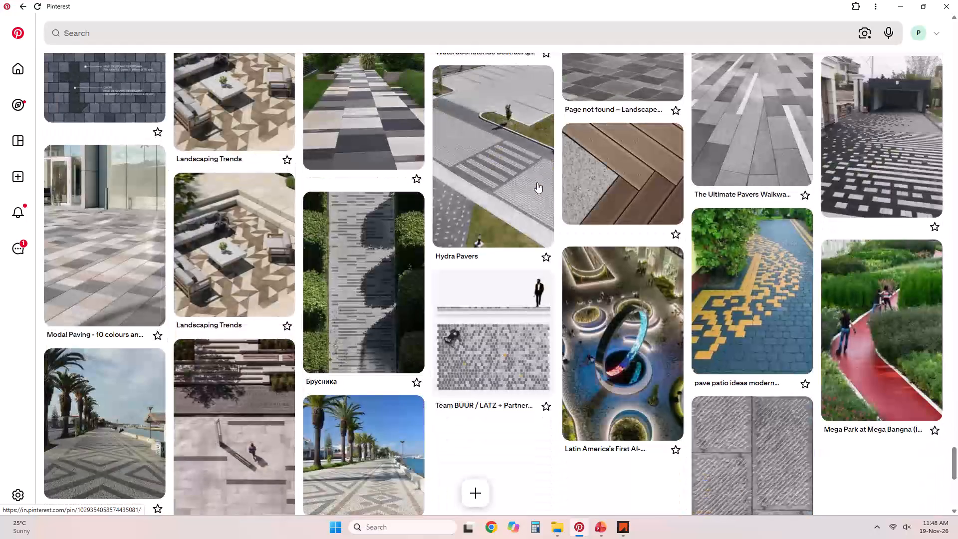
pyautogui.scroll(-10, 537, 182)
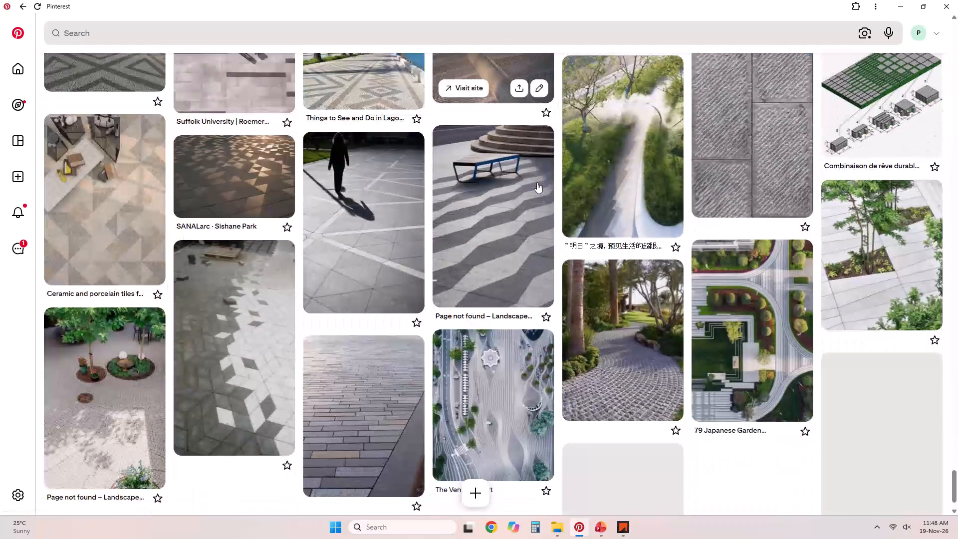
pyautogui.scroll(-9, 537, 182)
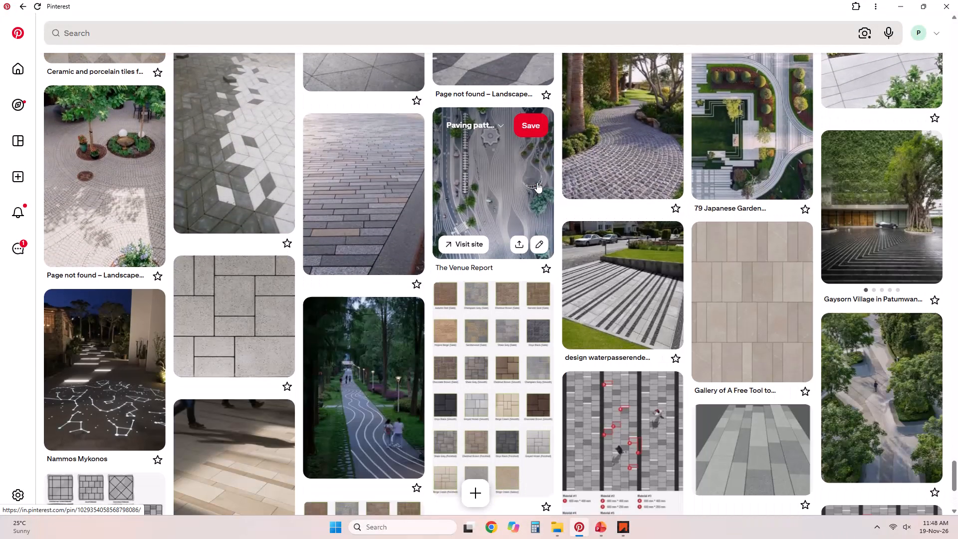
pyautogui.scroll(-9, 537, 182)
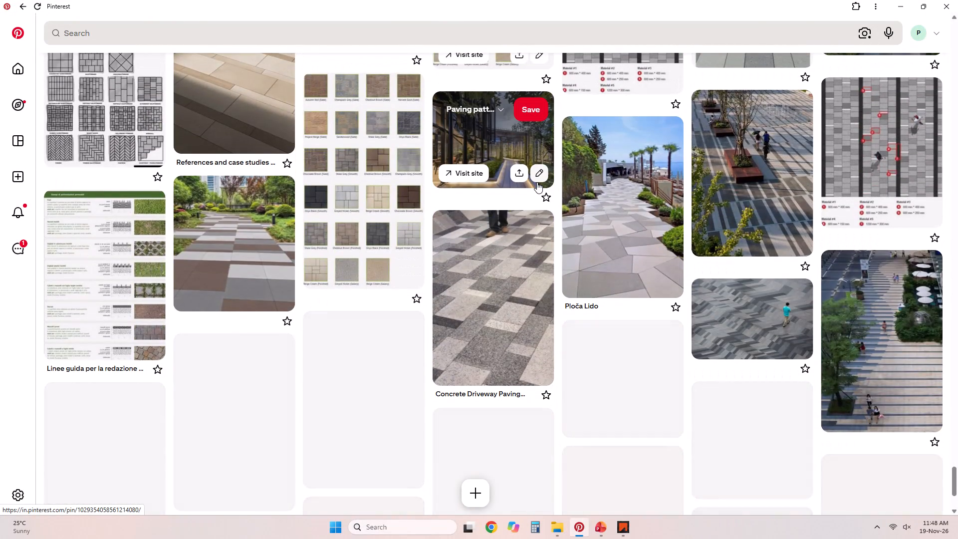
pyautogui.scroll(-1, 537, 182)
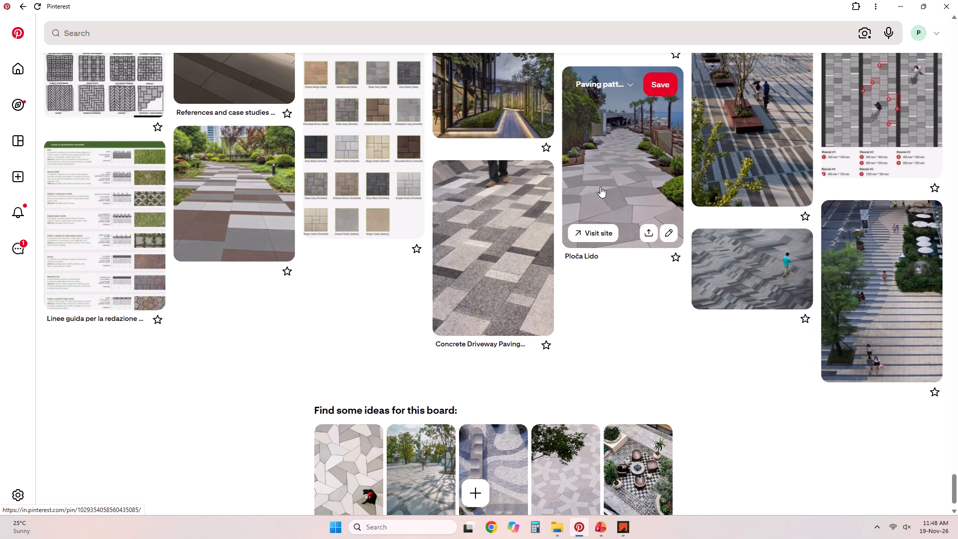
# Open the full More ideas page of suggestions for the Paving pattern board.
pyautogui.scroll(-3, 600, 187)
pyautogui.click(656, 436)
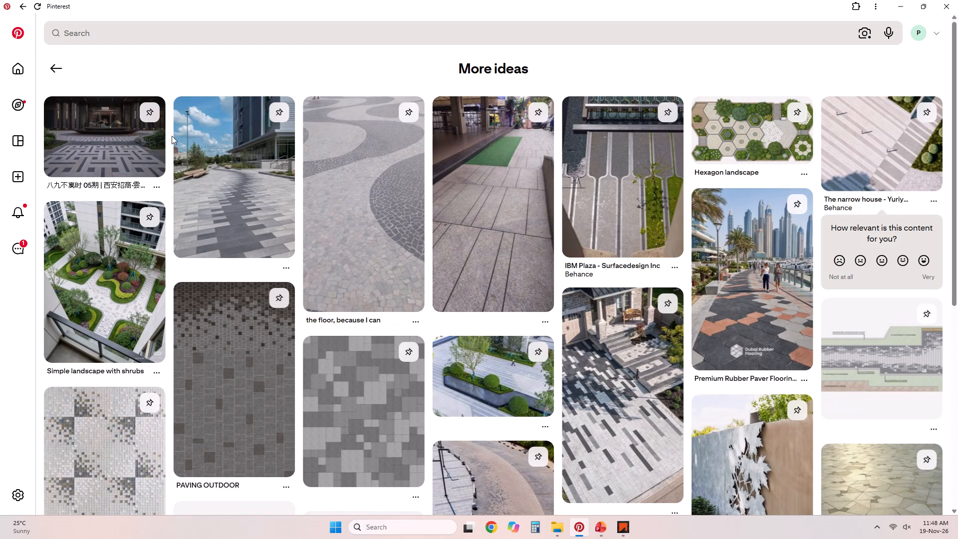
# Open the "Simple landscape with shrubs" pin, examine its related pins, and return to the More ideas page.
pyautogui.click(123, 285)
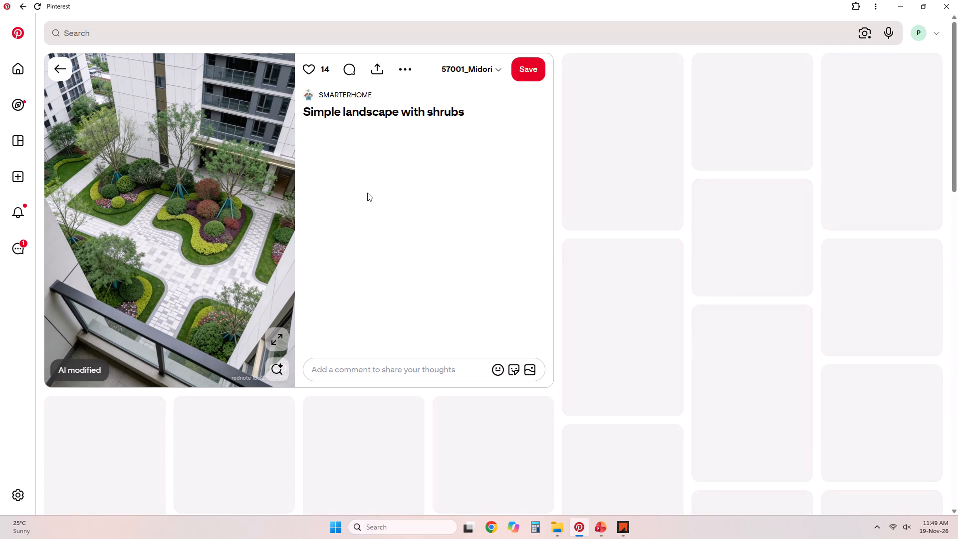
pyautogui.scroll(-4, 367, 193)
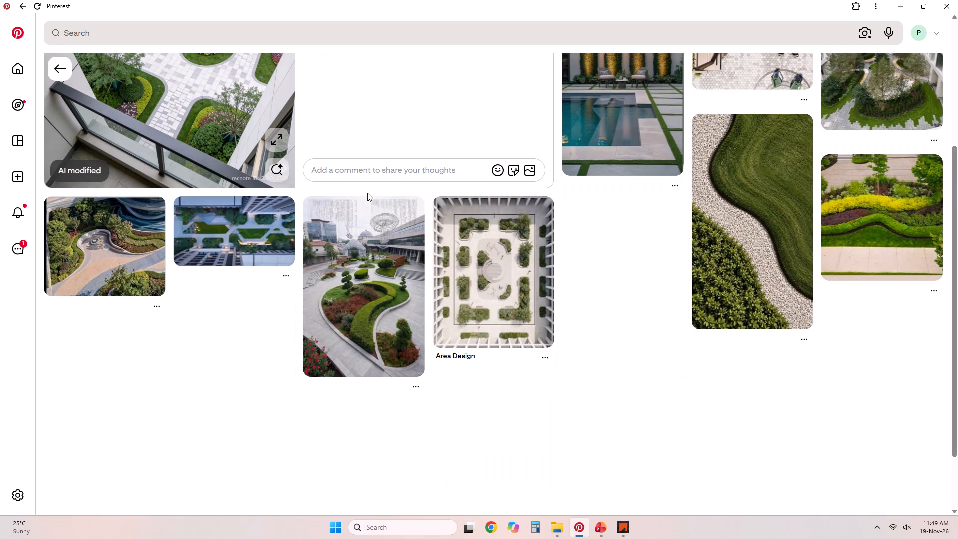
pyautogui.scroll(-4, 248, 130)
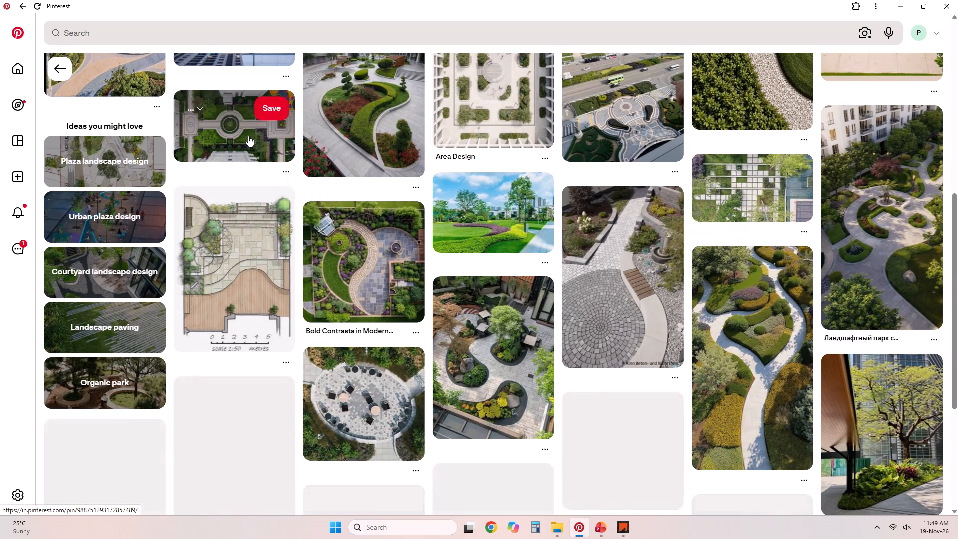
pyautogui.scroll(-4, 248, 136)
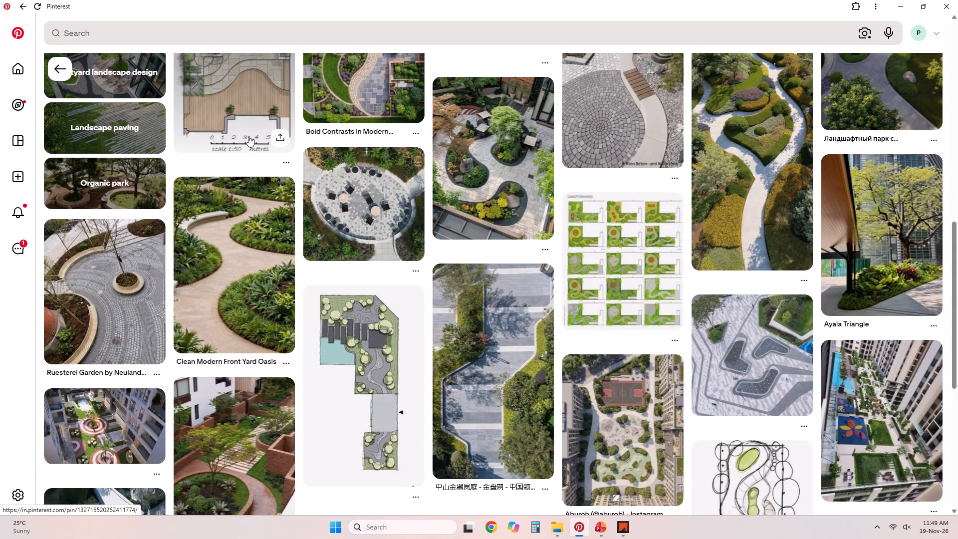
pyautogui.scroll(-4, 248, 136)
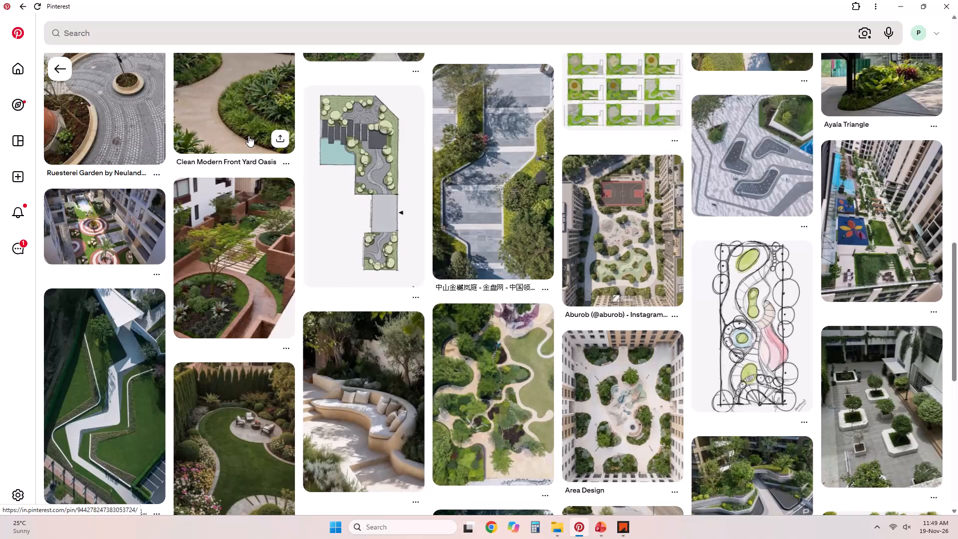
pyautogui.scroll(-5, 248, 136)
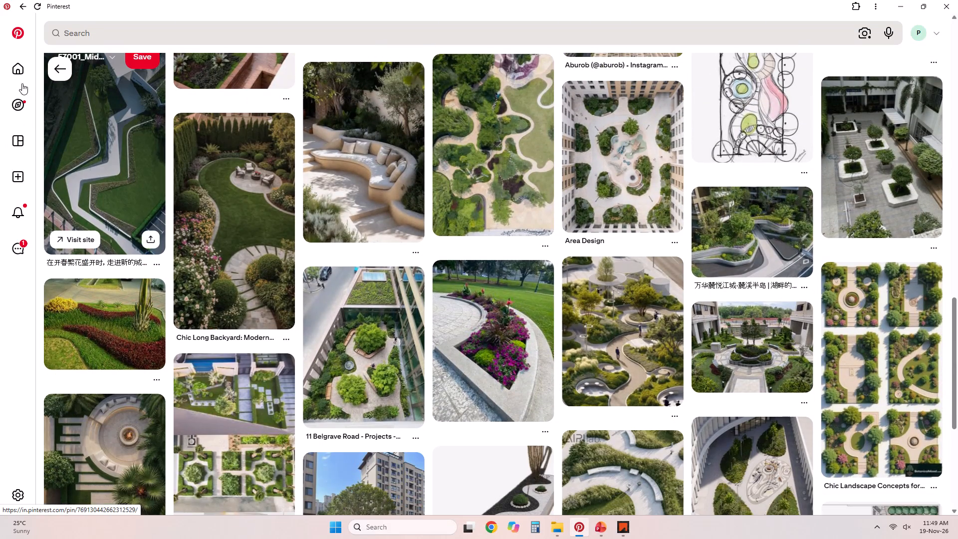
pyautogui.click(65, 74)
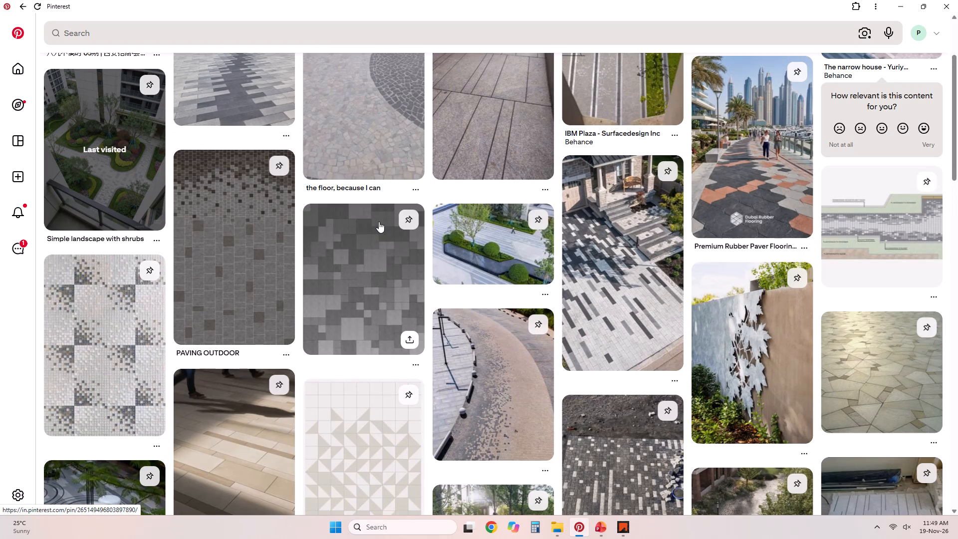
# Look through the More ideas suggestions for the Paving pattern board for terrace paving references.
pyautogui.scroll(-4, 379, 222)
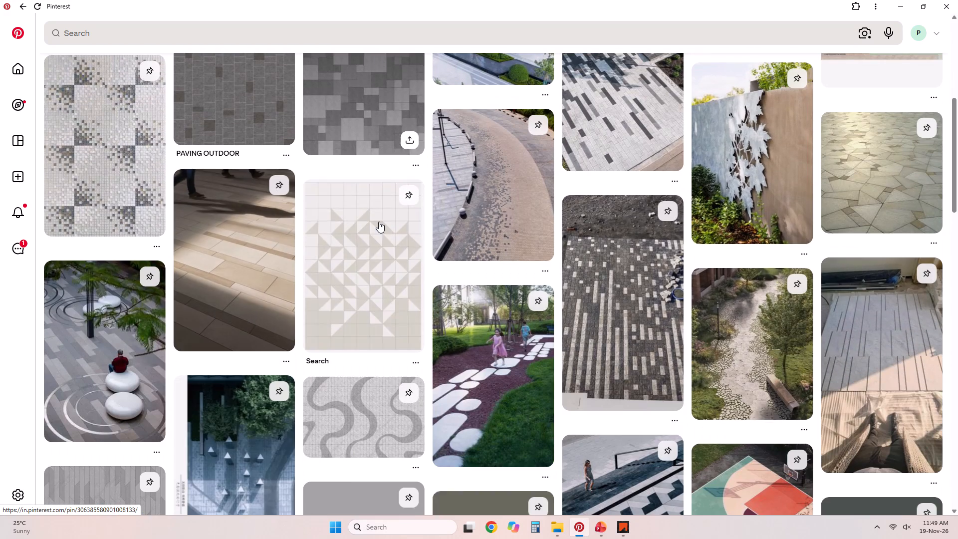
pyautogui.scroll(-4, 379, 222)
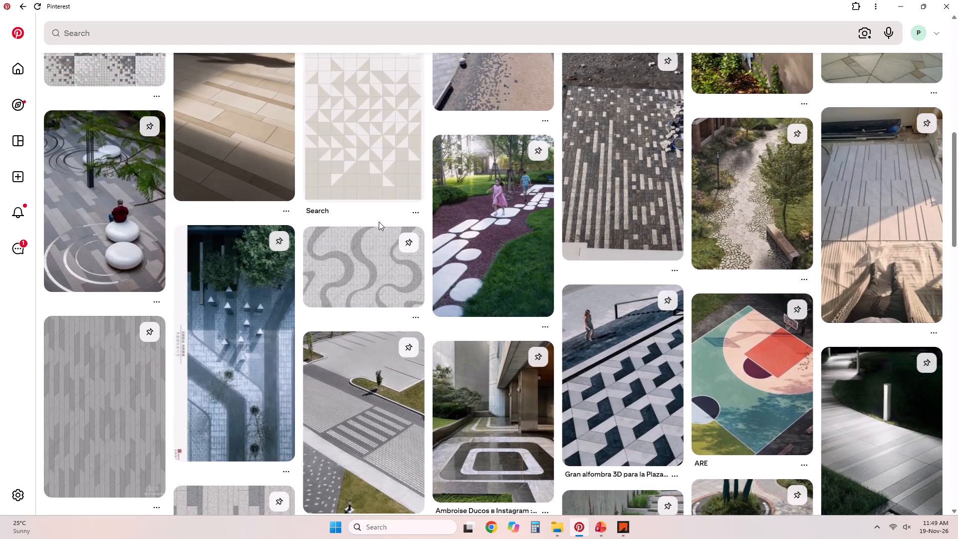
pyautogui.scroll(-3, 379, 222)
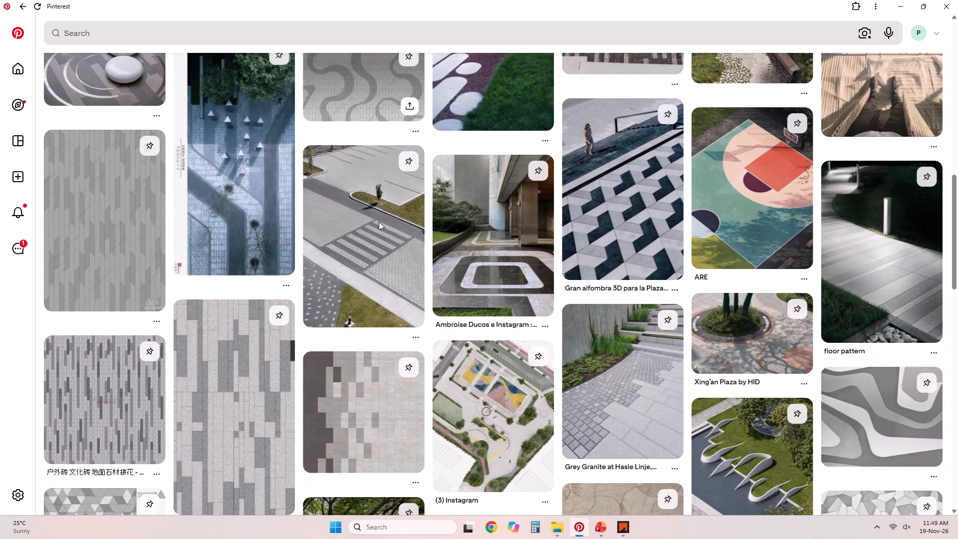
pyautogui.scroll(-5, 379, 222)
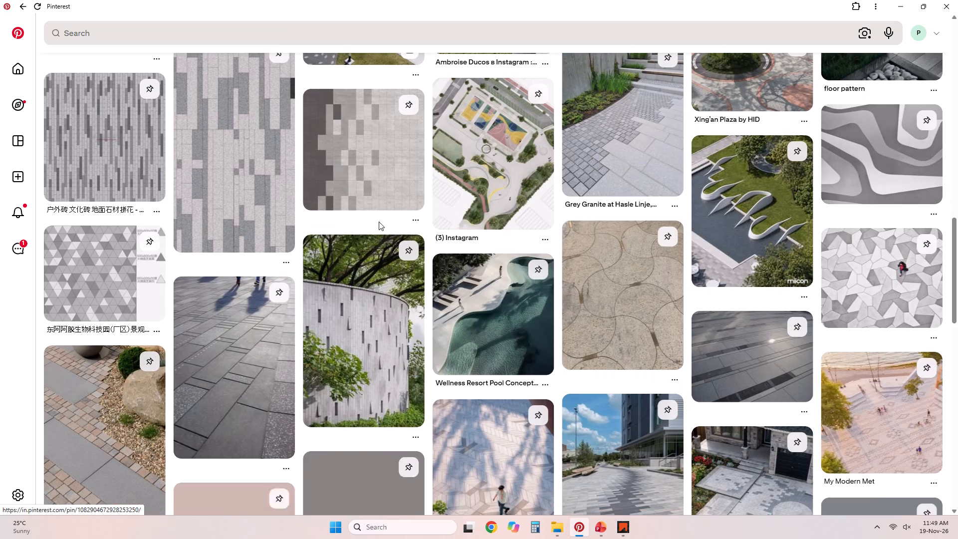
pyautogui.scroll(-2, 379, 222)
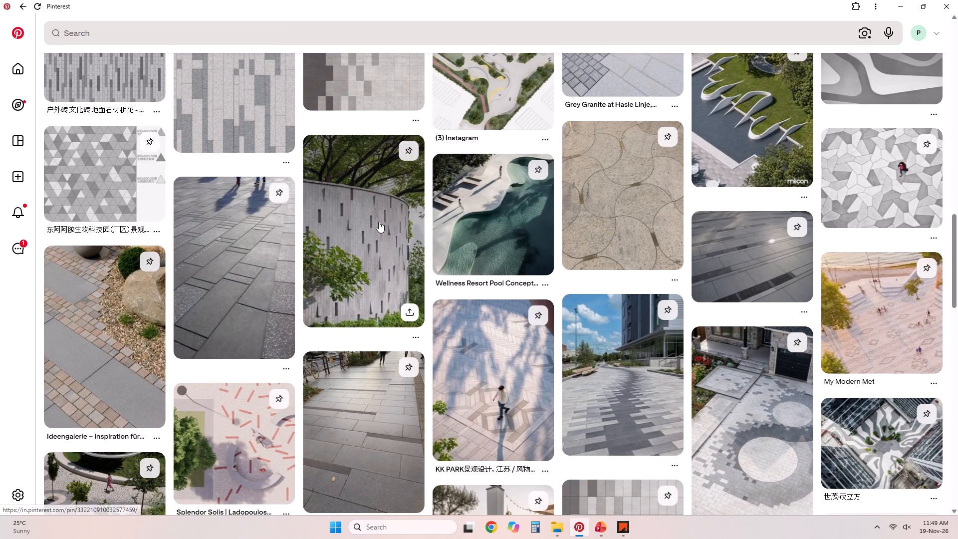
pyautogui.scroll(-2, 379, 222)
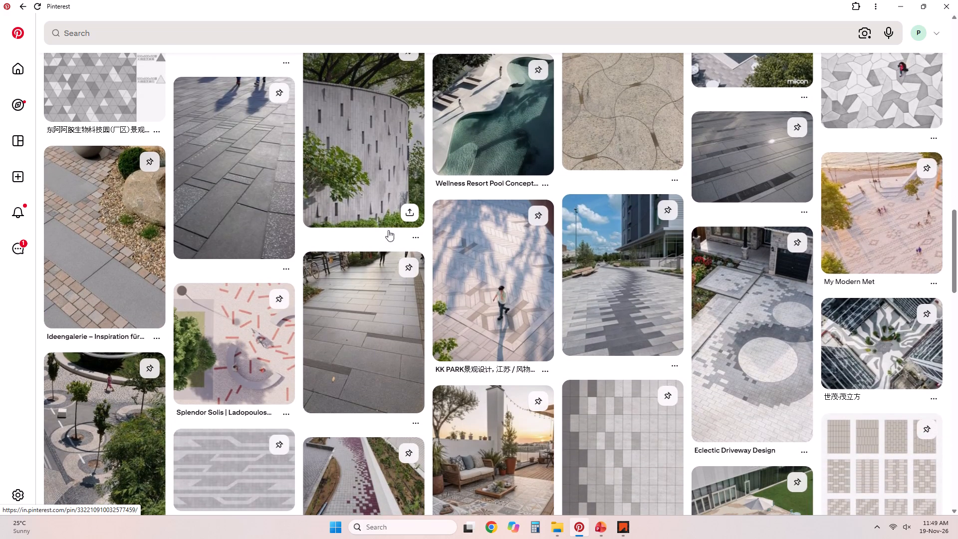
pyautogui.scroll(-10, 389, 232)
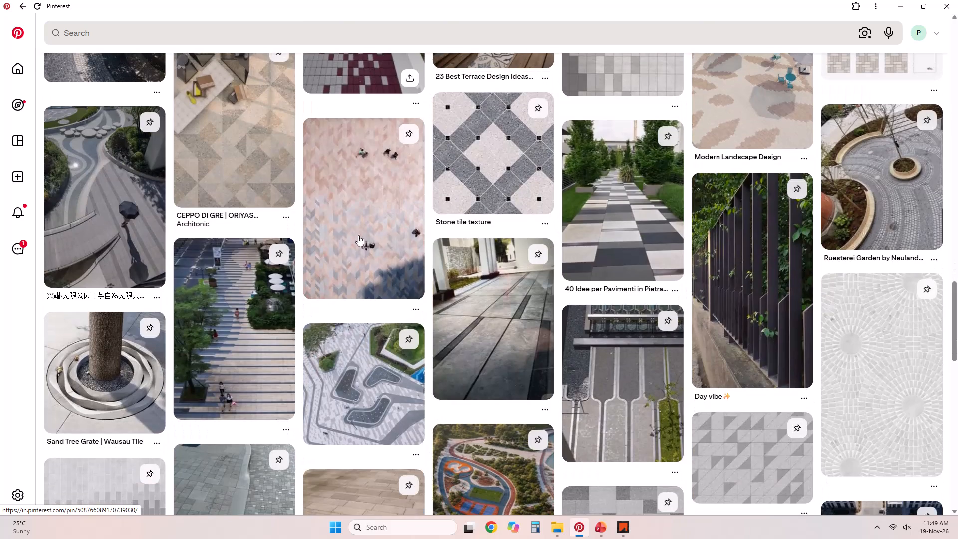
# Open the "CEPPO DI GRE | ORIYAS NATURAL" ceramic tile pin and examine its related pins.
pyautogui.click(274, 172)
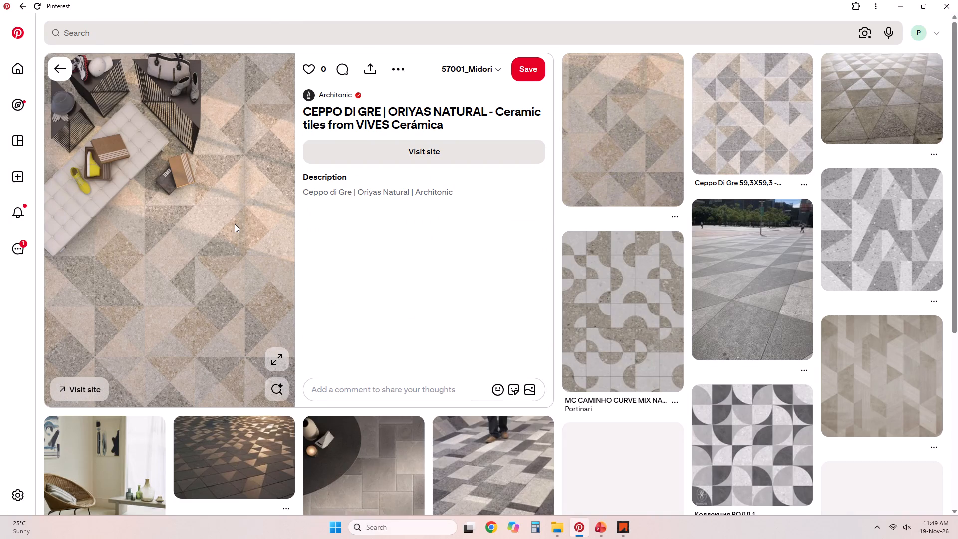
pyautogui.scroll(-4, 243, 215)
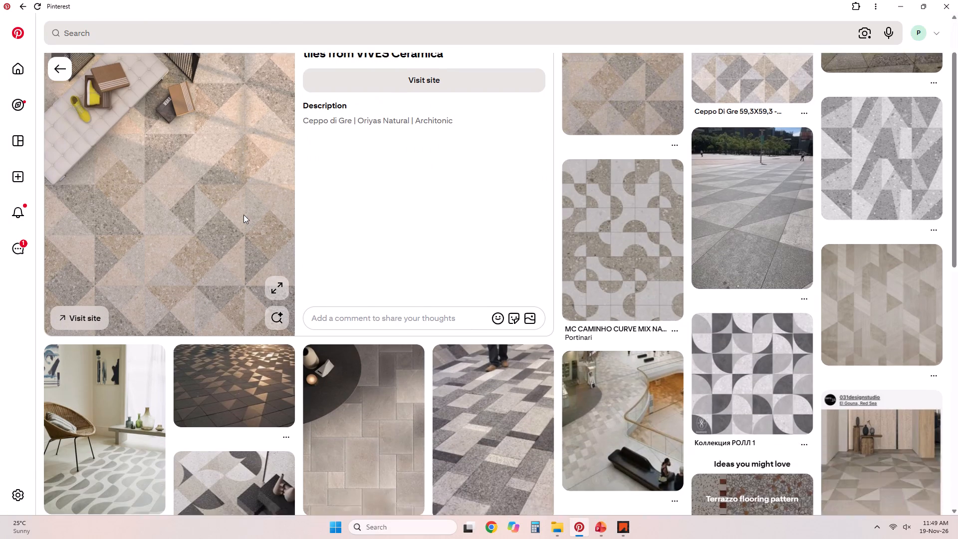
pyautogui.scroll(-3, 243, 215)
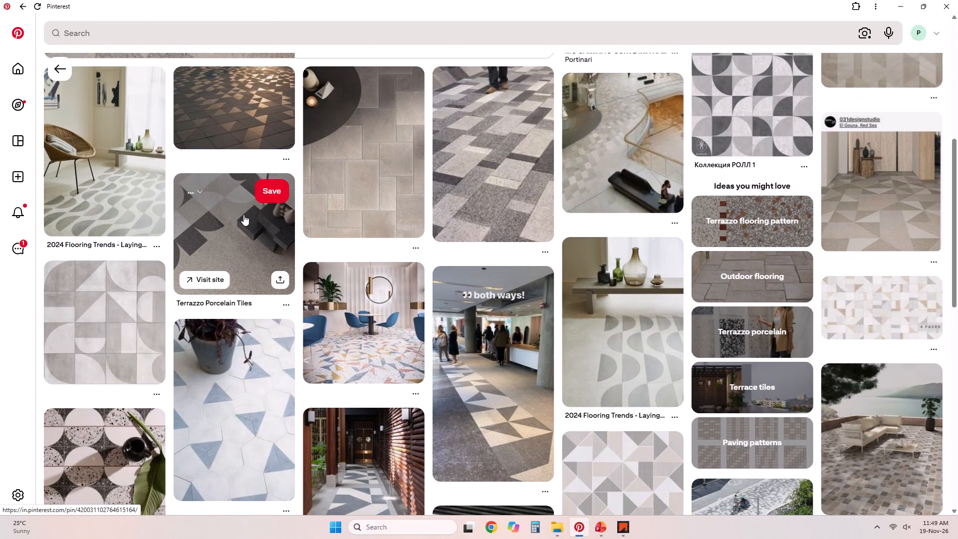
pyautogui.scroll(-3, 243, 215)
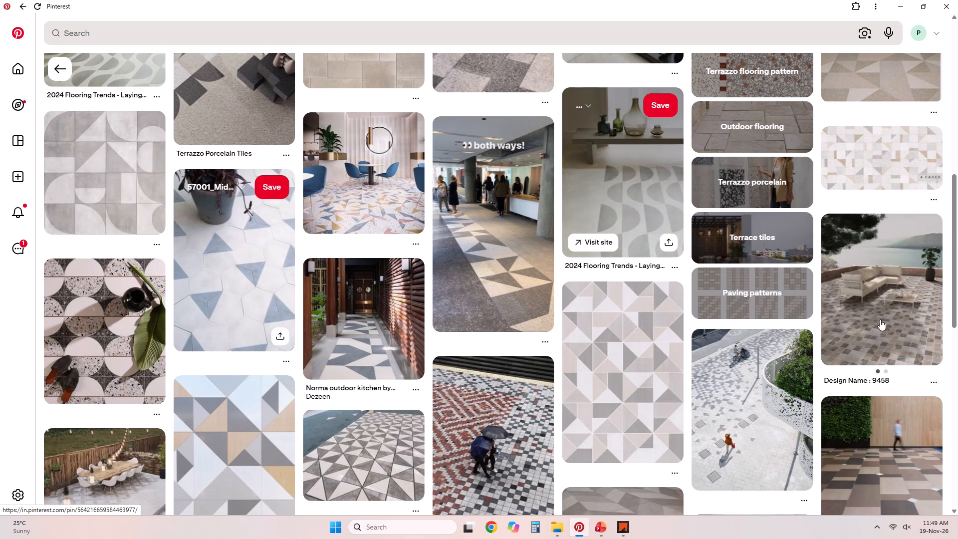
# Open the related terrace pin "Design Name : 9458" and look through its related pins for patterned paving references.
pyautogui.click(880, 319)
pyautogui.scroll(-1, 223, 280)
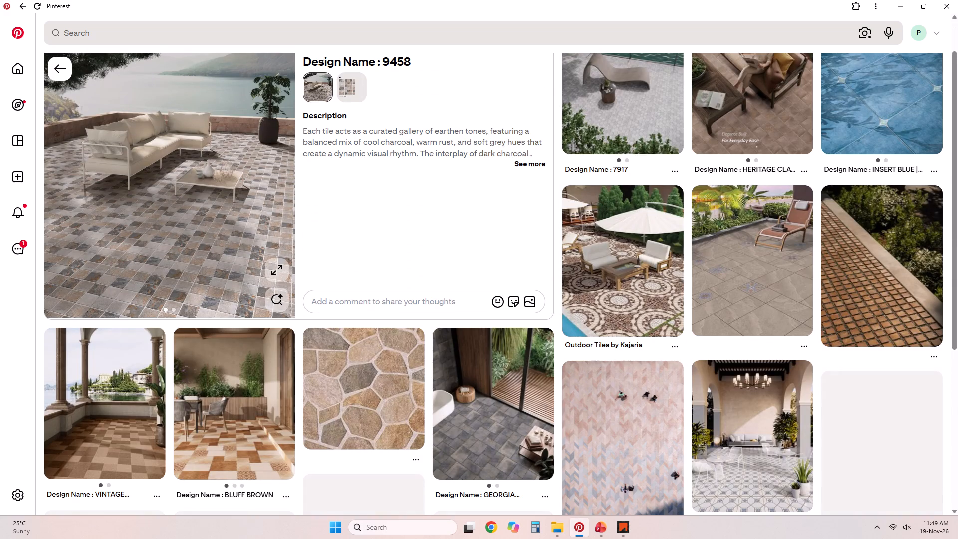
pyautogui.scroll(-3, 603, 313)
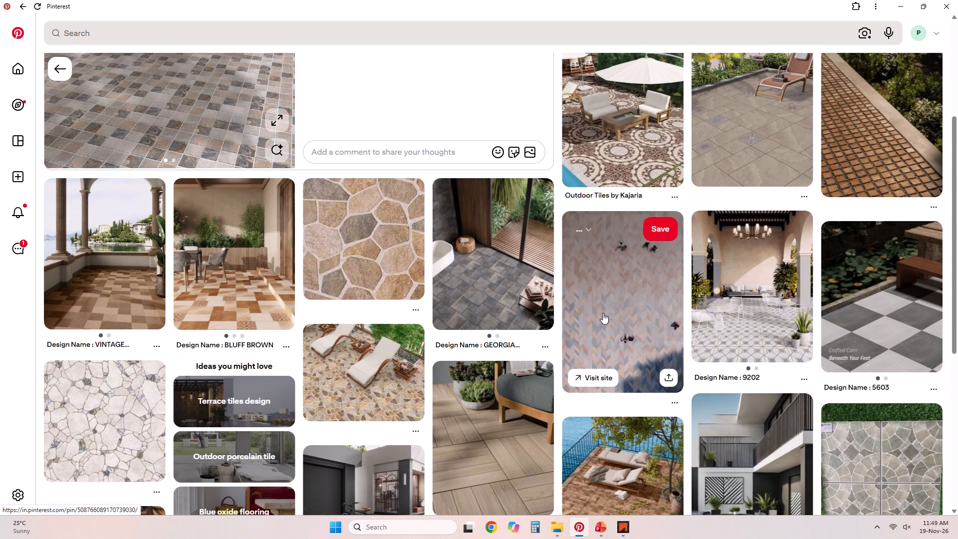
pyautogui.scroll(-4, 603, 313)
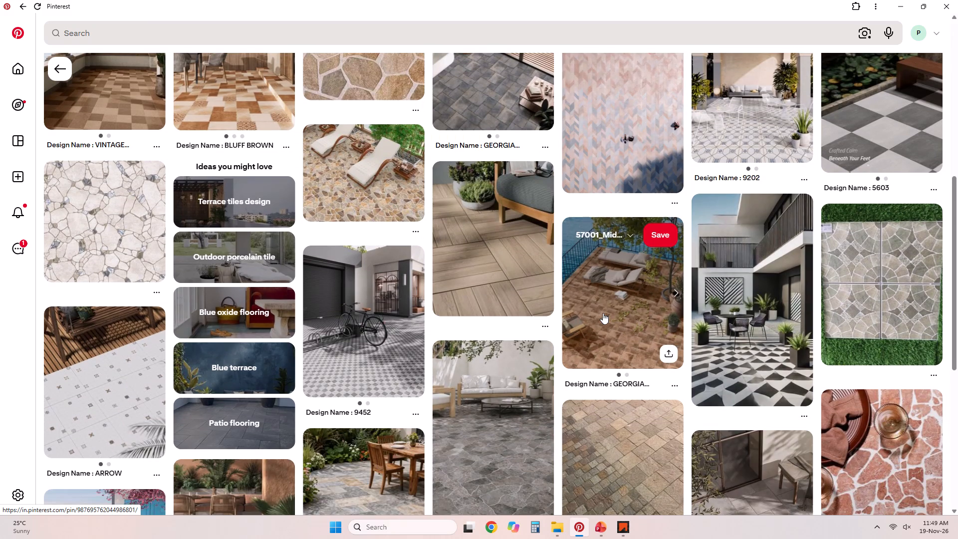
pyautogui.scroll(-3, 603, 313)
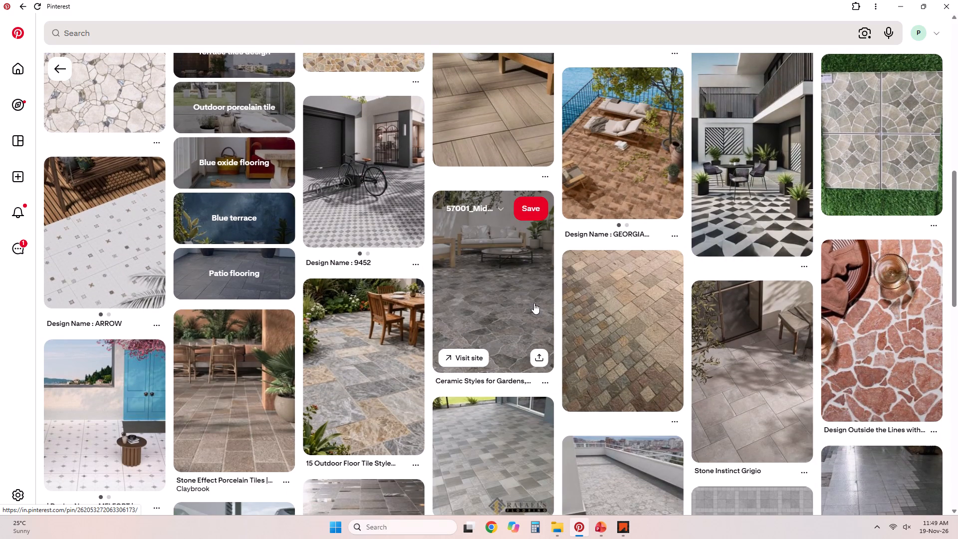
pyautogui.scroll(-3, 534, 303)
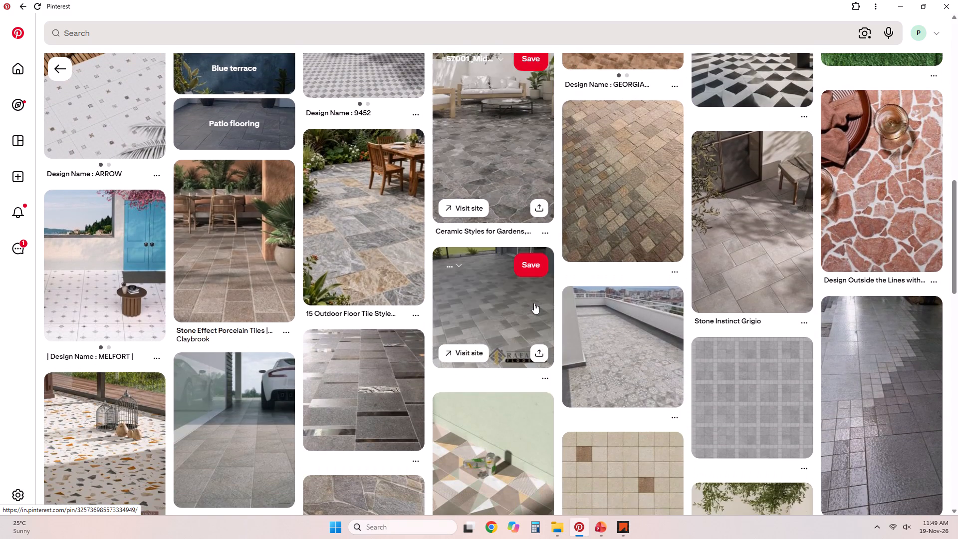
pyautogui.scroll(-5, 534, 303)
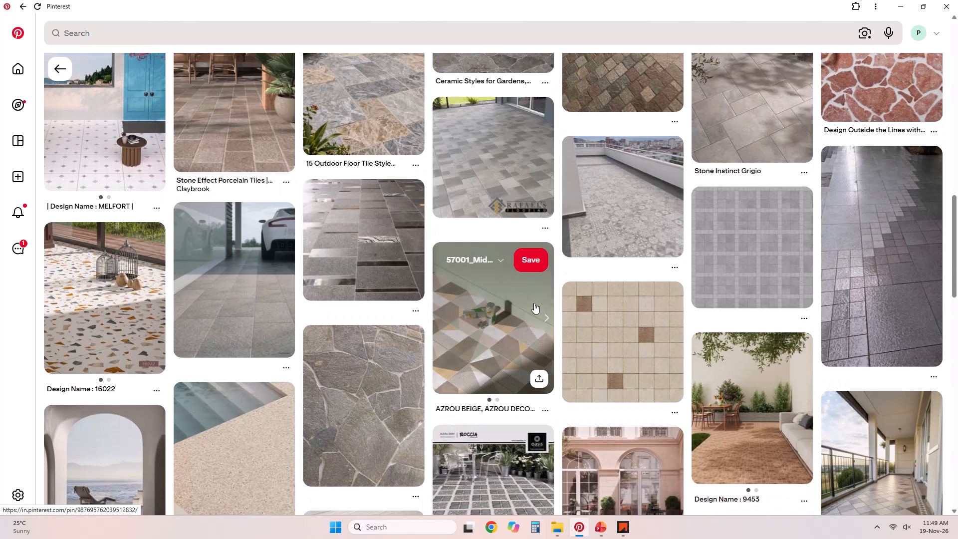
pyautogui.scroll(-6, 534, 303)
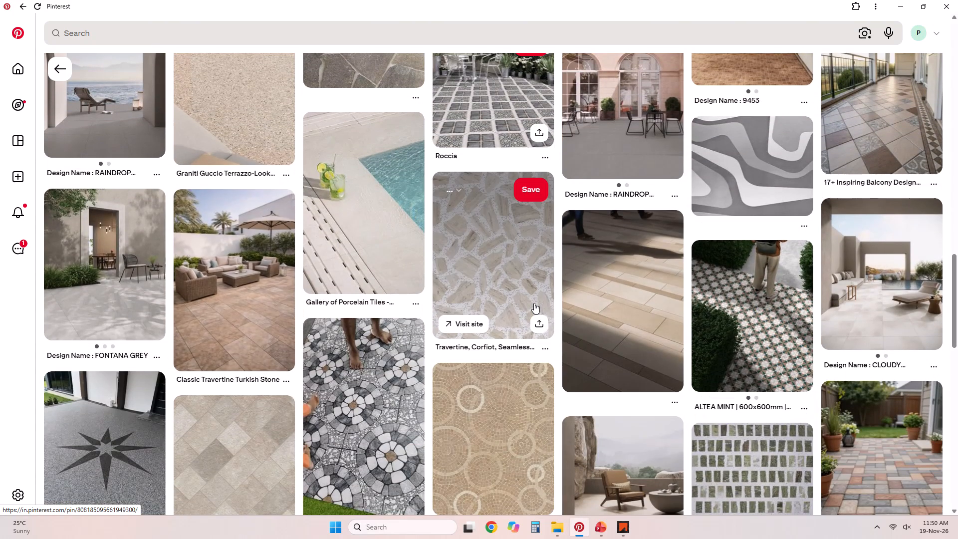
pyautogui.scroll(-5, 534, 303)
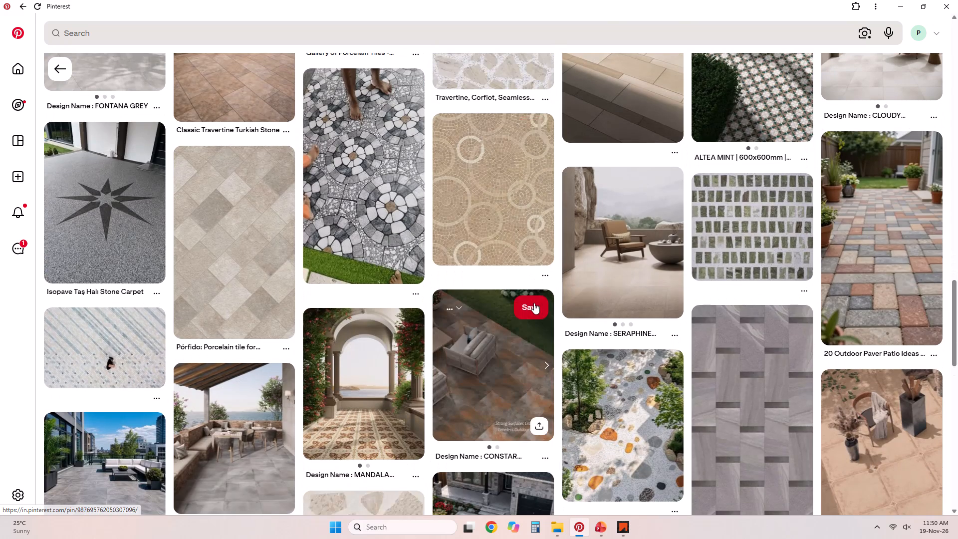
pyautogui.scroll(-9, 534, 303)
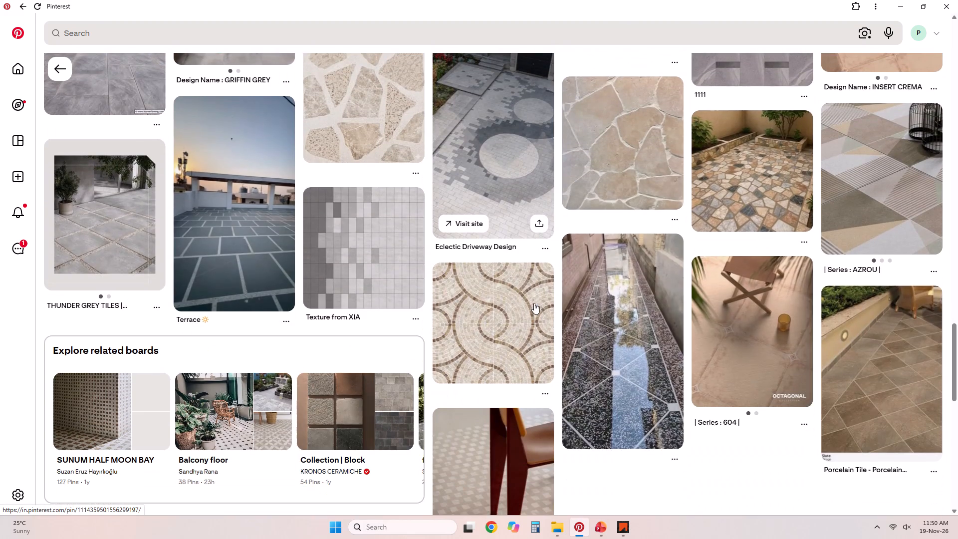
pyautogui.scroll(-9, 534, 303)
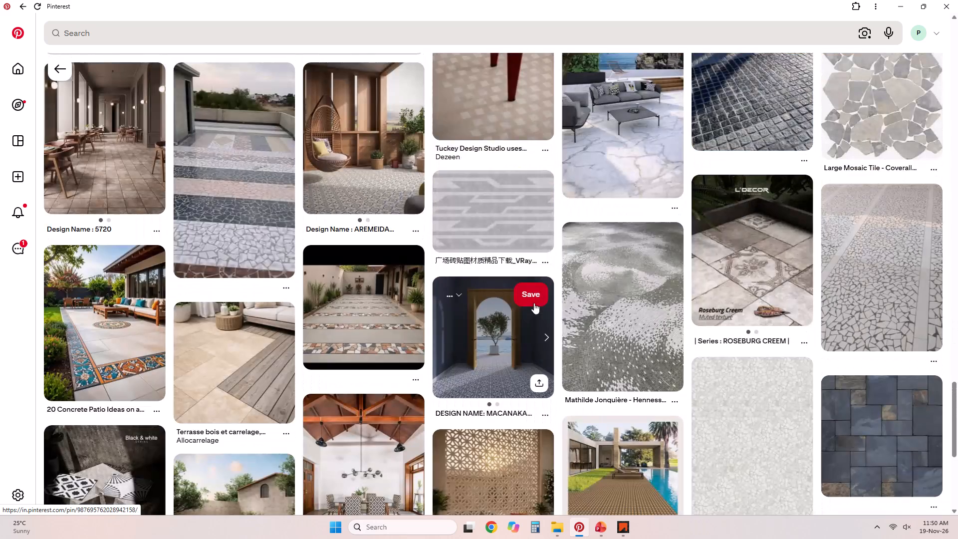
pyautogui.scroll(-10, 534, 303)
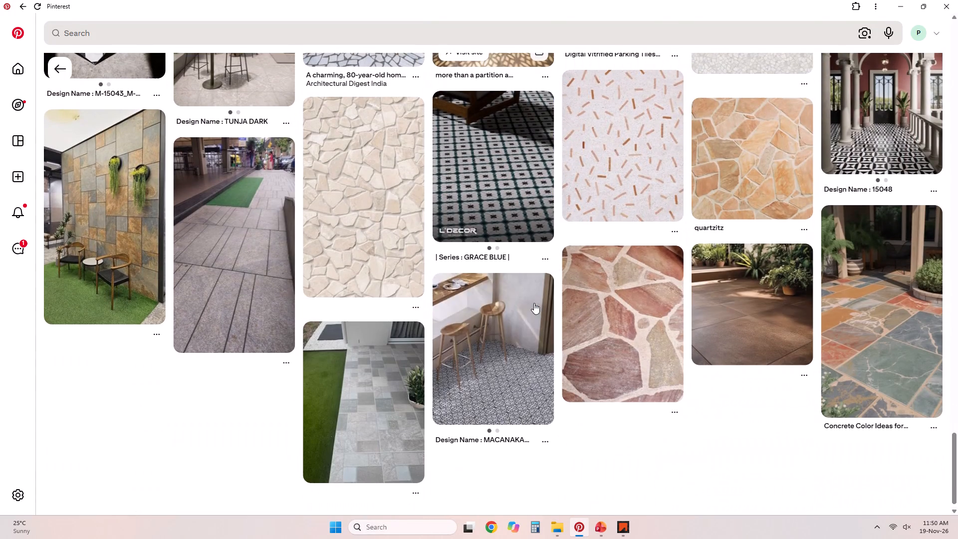
pyautogui.scroll(-5, 534, 303)
# Re-examine the "Design Name : 9458" pin, go through its related pins again, and return to the More ideas page.
pyautogui.scroll(2, 534, 303)
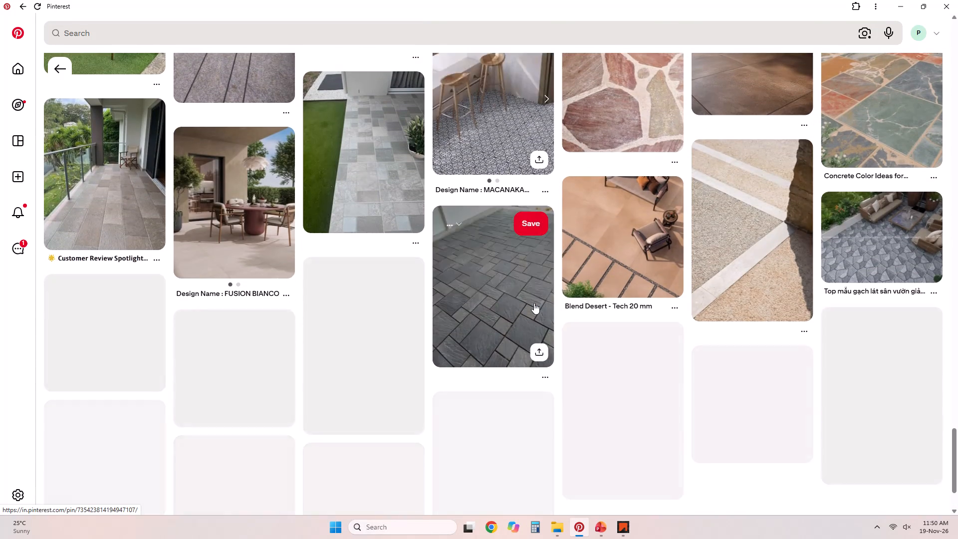
pyautogui.scroll(8, 534, 303)
pyautogui.scroll(18, 534, 303)
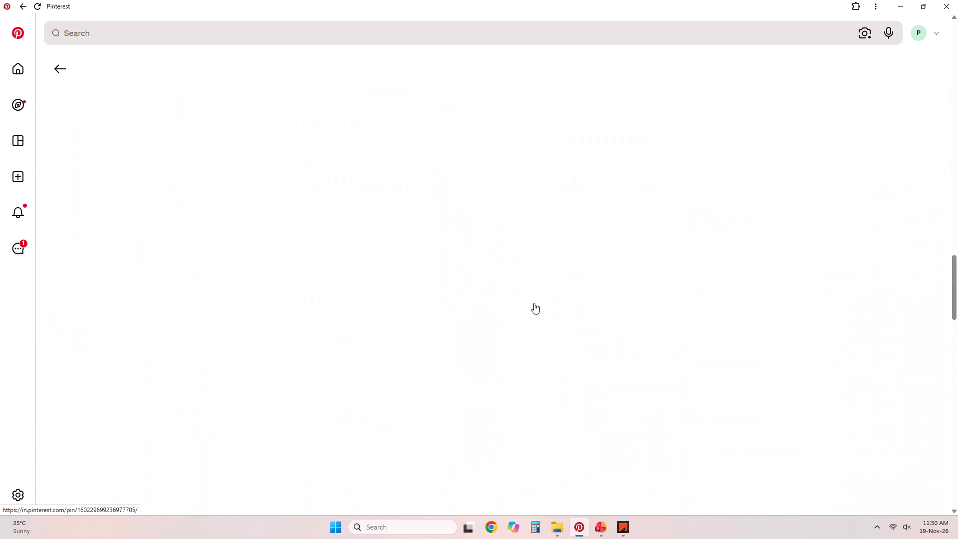
pyautogui.scroll(20, 534, 303)
pyautogui.scroll(7, 534, 303)
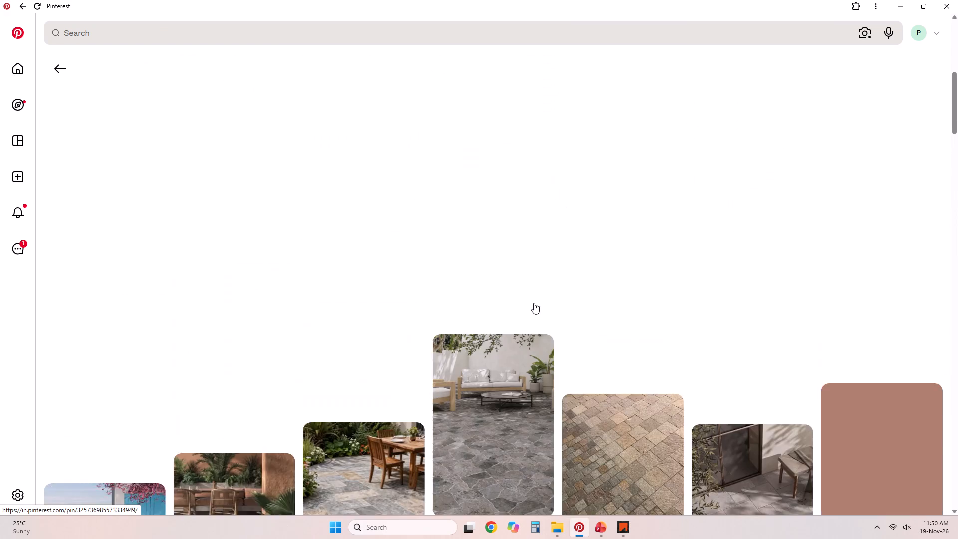
pyautogui.scroll(6, 534, 303)
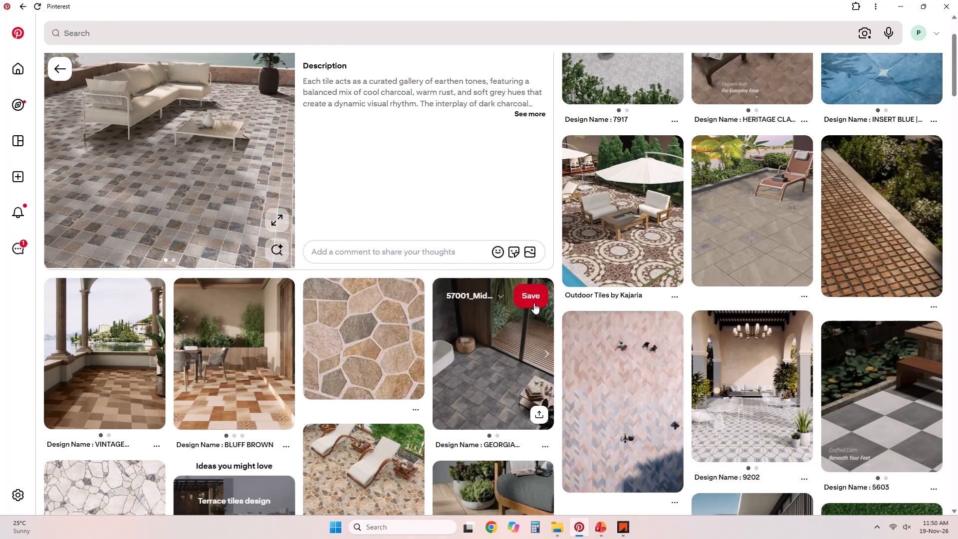
pyautogui.scroll(-2, 534, 303)
pyautogui.scroll(5, 534, 303)
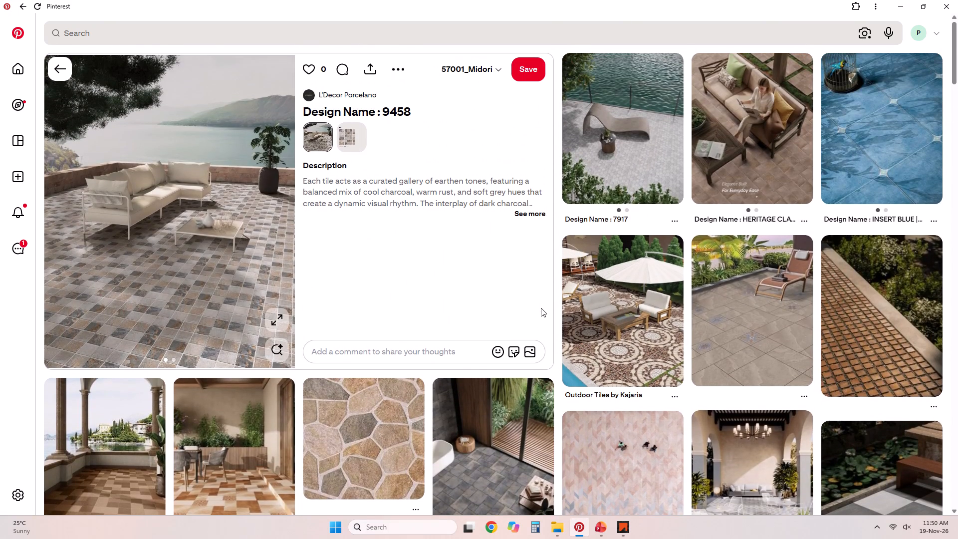
pyautogui.scroll(-6, 541, 308)
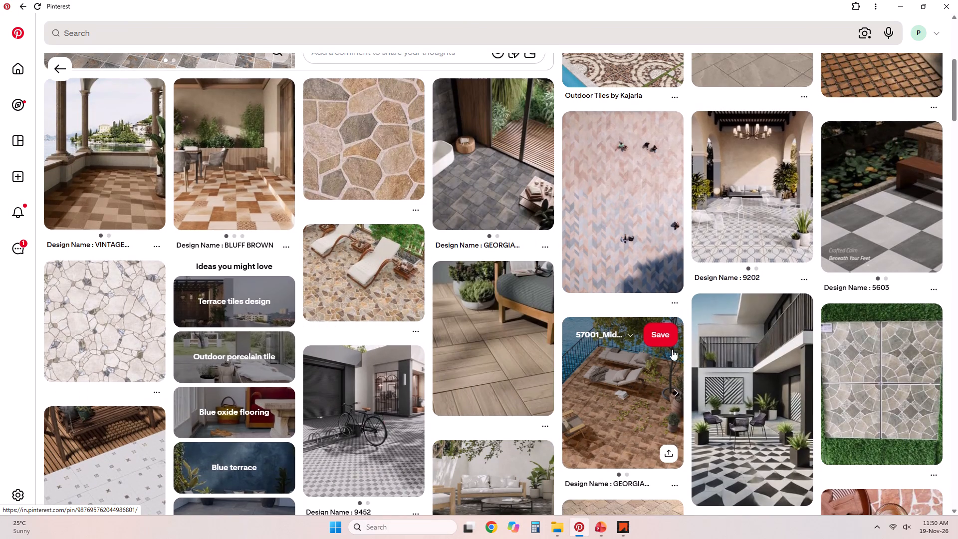
pyautogui.scroll(-9, 679, 349)
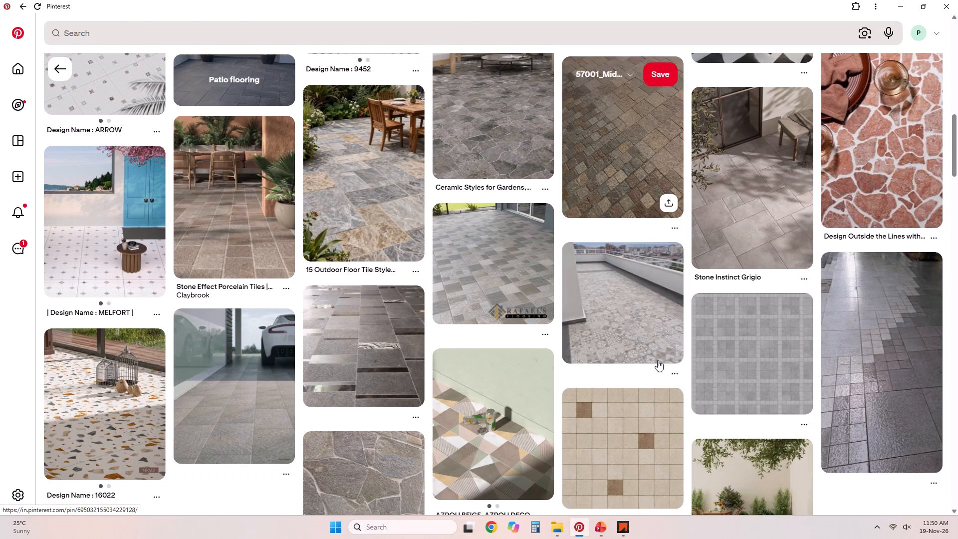
pyautogui.scroll(-7, 658, 360)
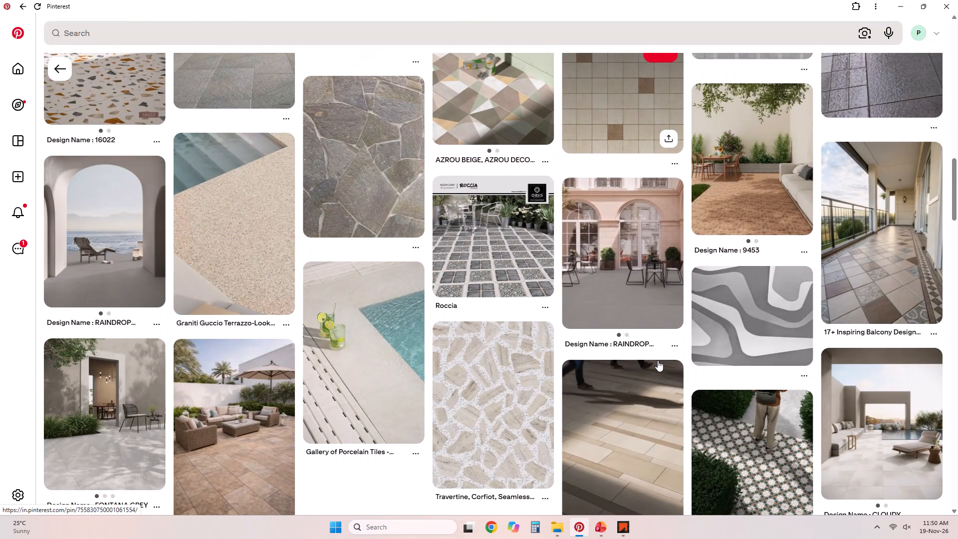
pyautogui.scroll(-13, 658, 360)
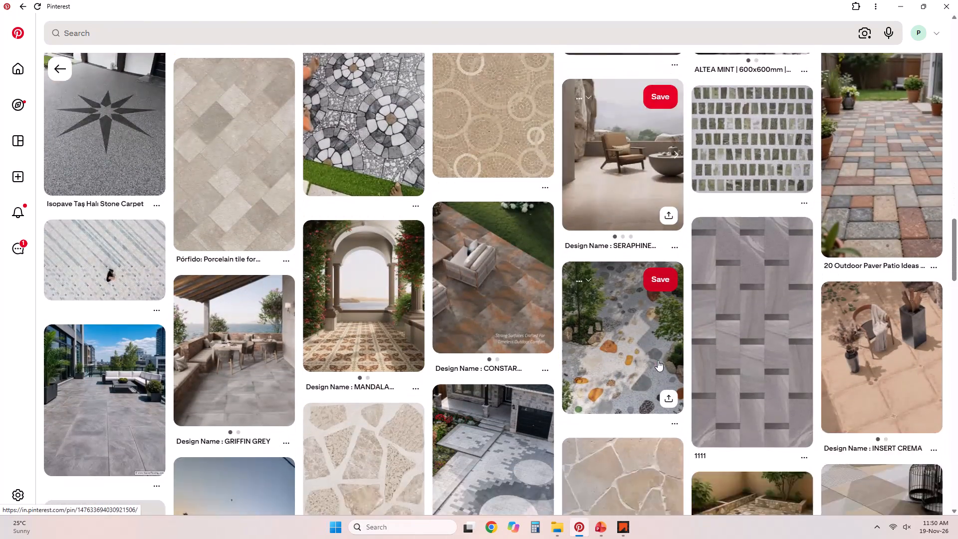
pyautogui.scroll(-5, 658, 360)
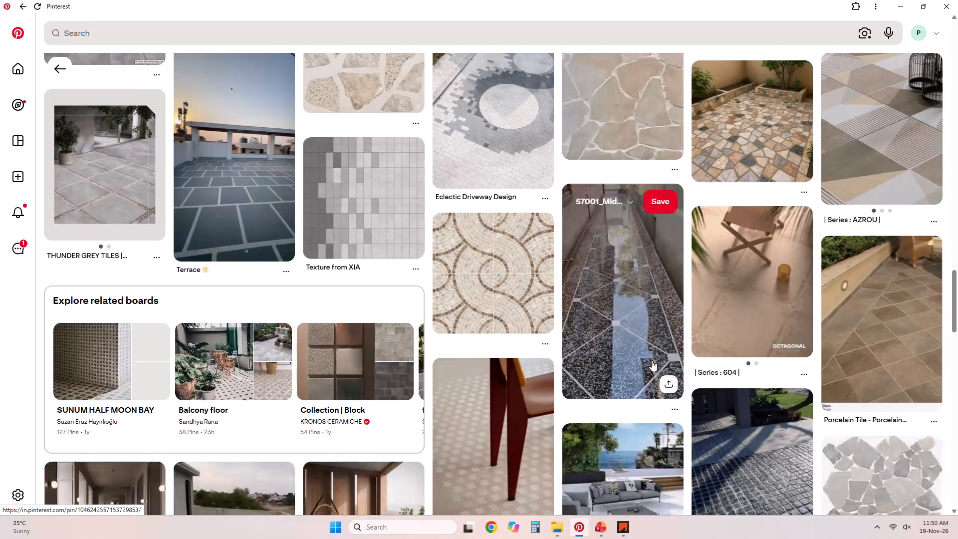
pyautogui.click(61, 70)
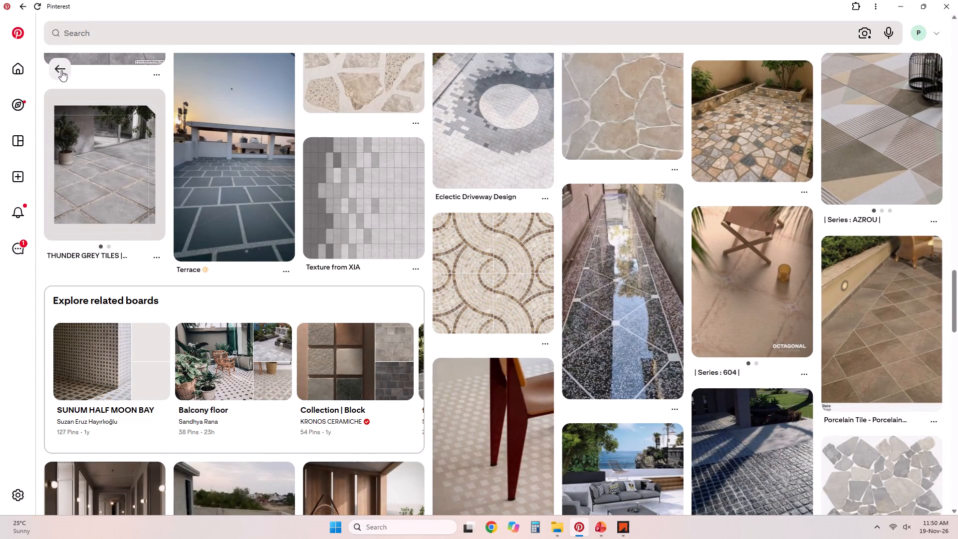
pyautogui.click(61, 70)
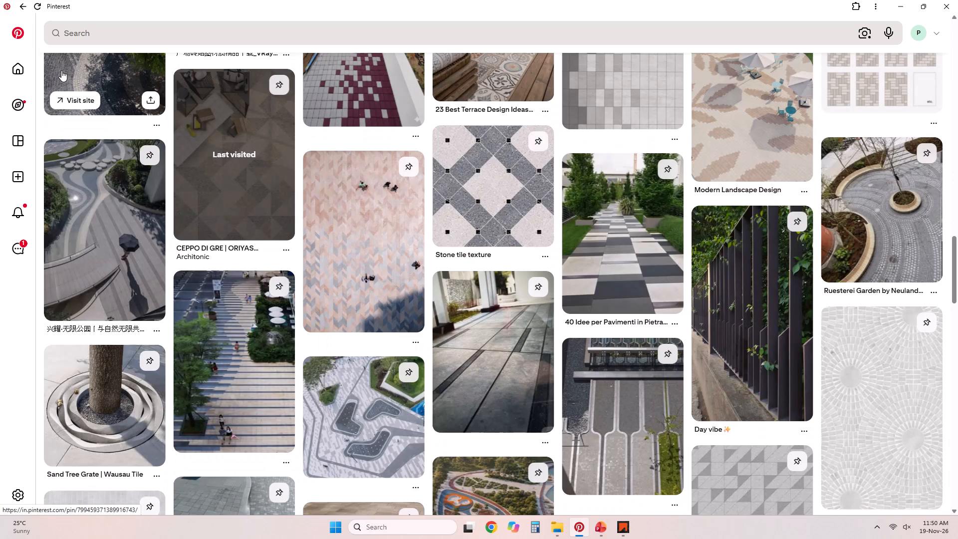
# Look through the More ideas suggestions again for patterned terrace paving references.
pyautogui.scroll(-12, 311, 315)
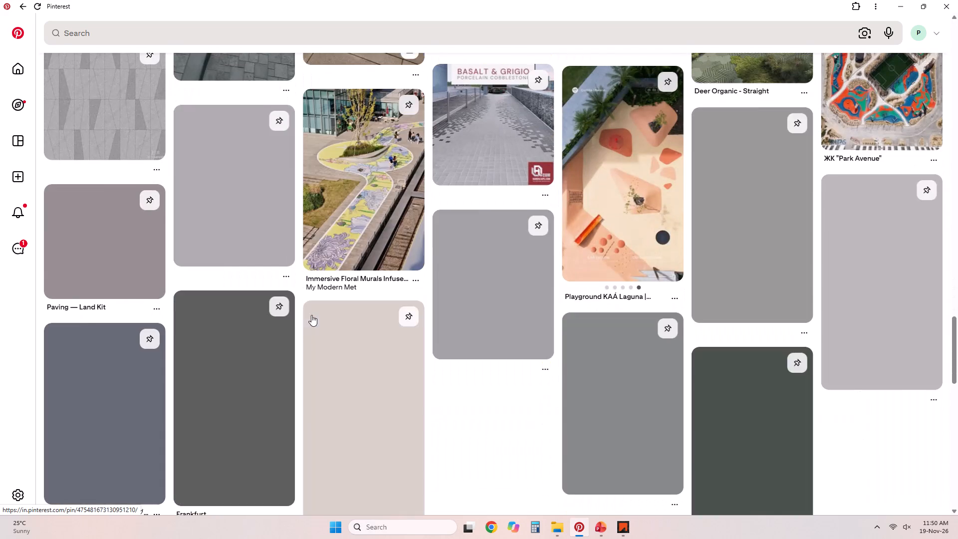
pyautogui.scroll(4, 311, 315)
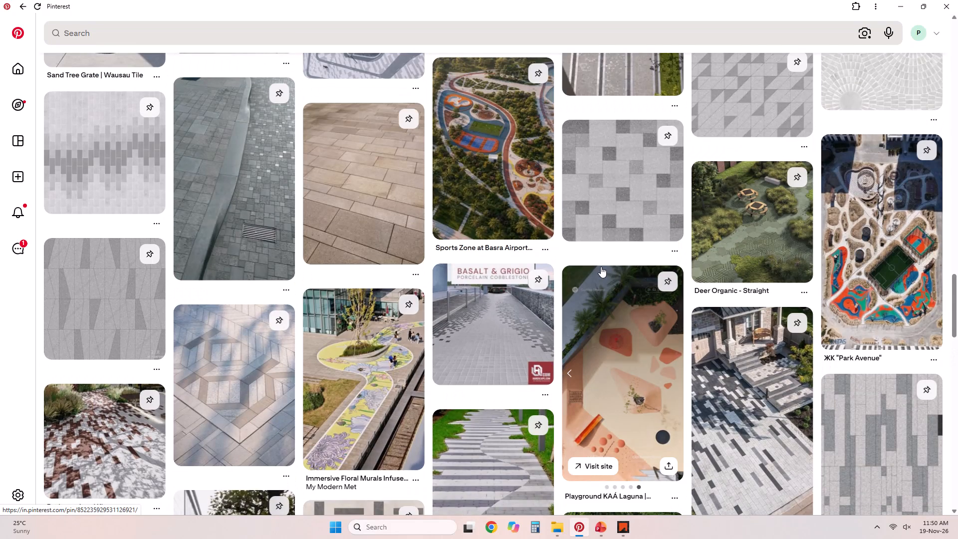
pyautogui.scroll(5, 601, 267)
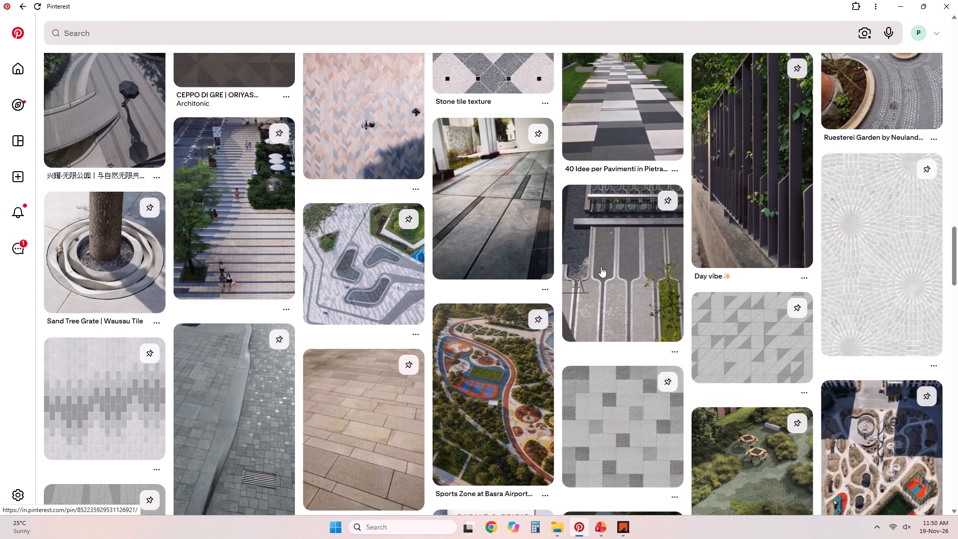
pyautogui.scroll(10, 601, 267)
pyautogui.scroll(12, 601, 267)
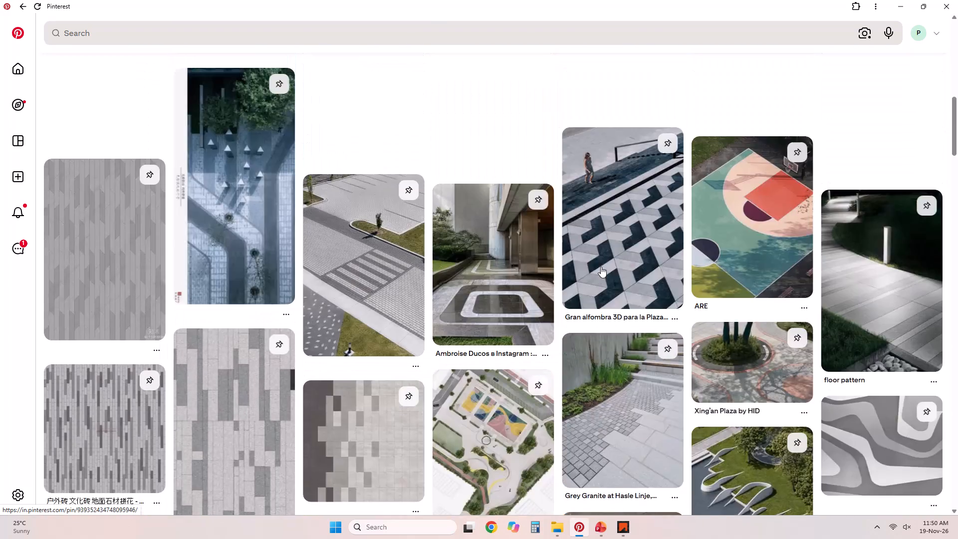
pyautogui.scroll(10, 601, 267)
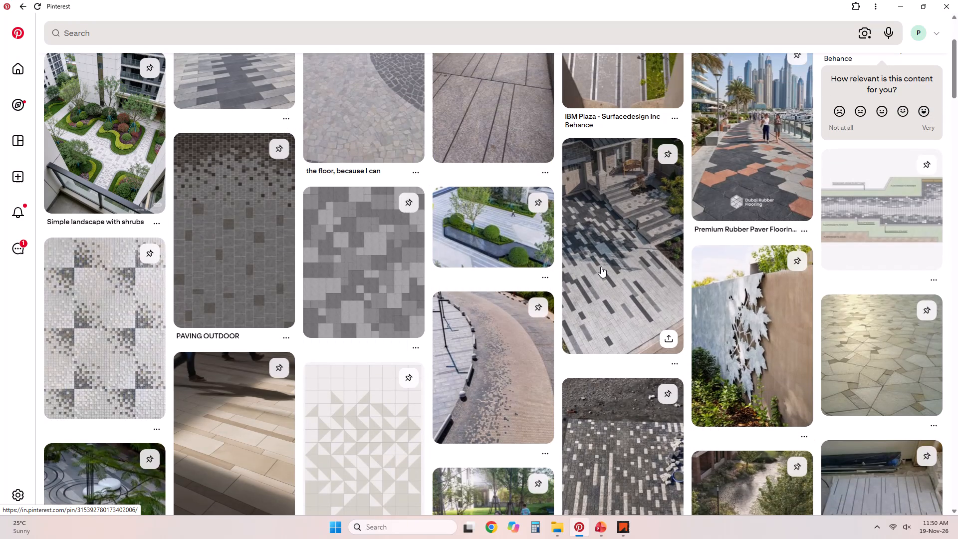
pyautogui.scroll(8, 601, 267)
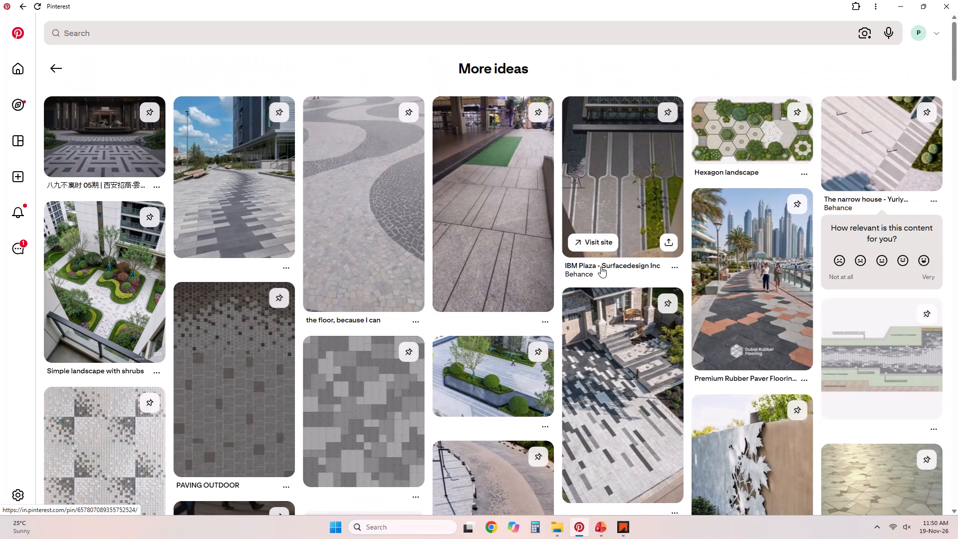
# Open the first More ideas pin, showing interlocking strip paving before a dark colonnade, examine its related pins, and return to the suggestions.
pyautogui.click(126, 160)
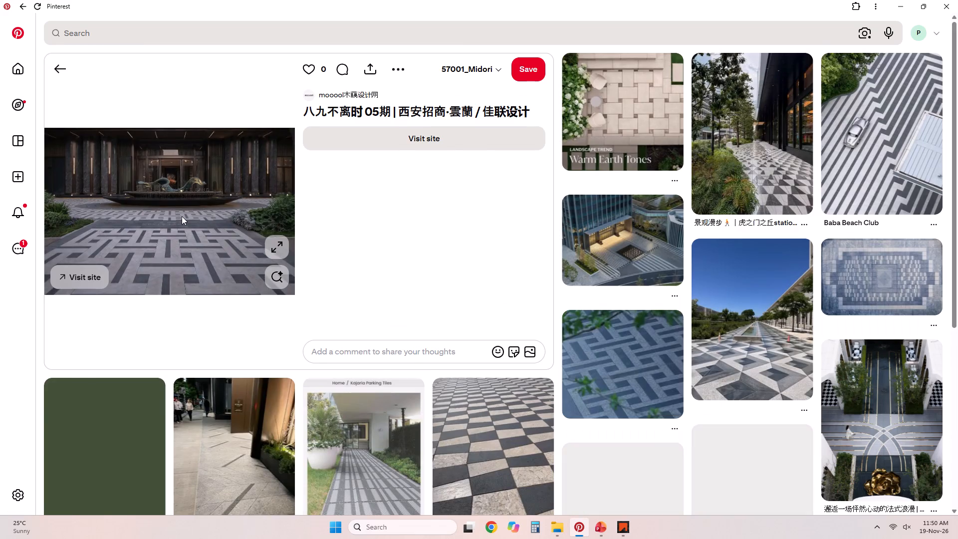
pyautogui.scroll(-3, 194, 232)
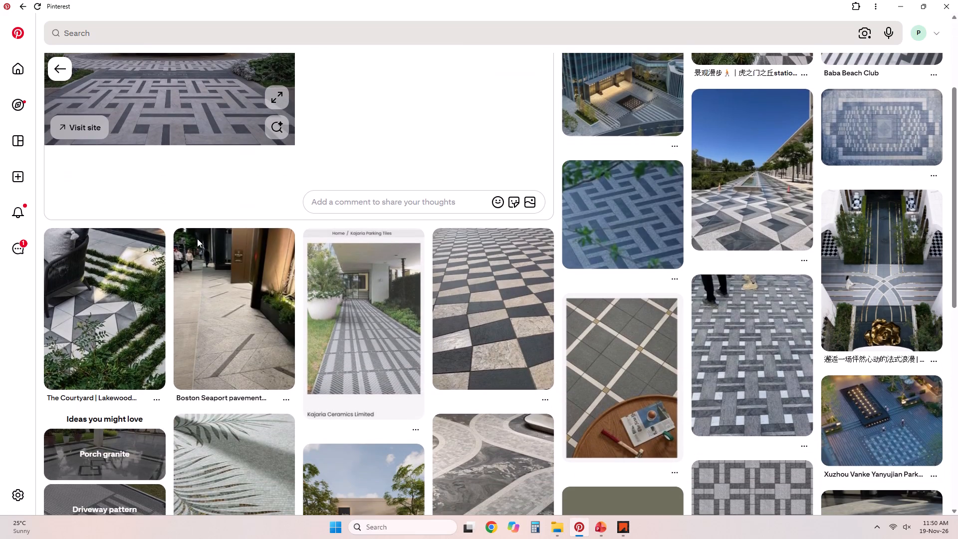
pyautogui.scroll(-5, 197, 239)
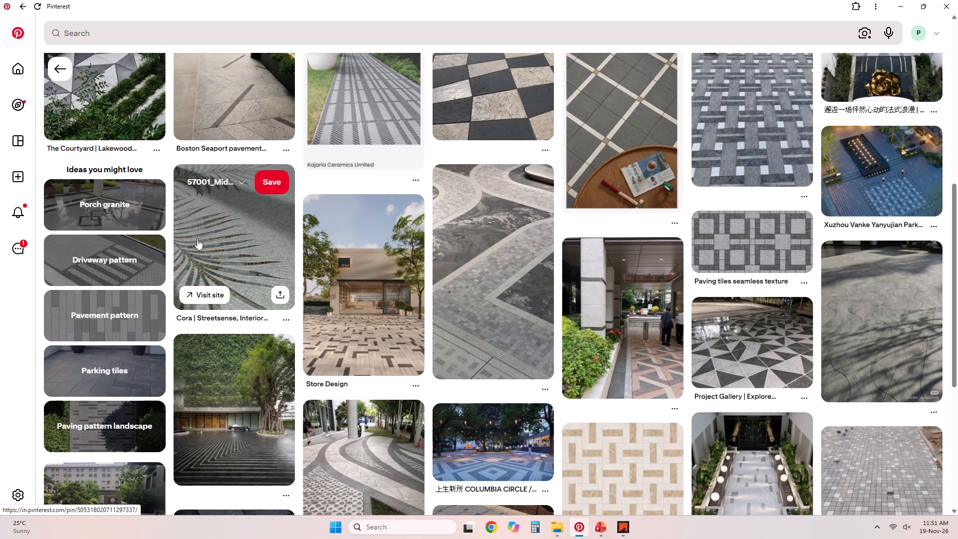
pyautogui.scroll(-4, 197, 239)
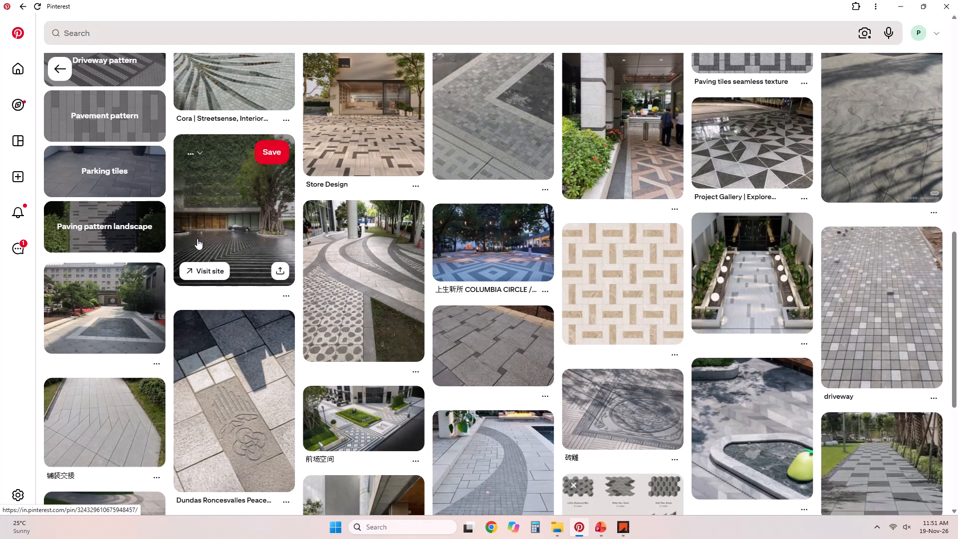
pyautogui.scroll(-4, 197, 239)
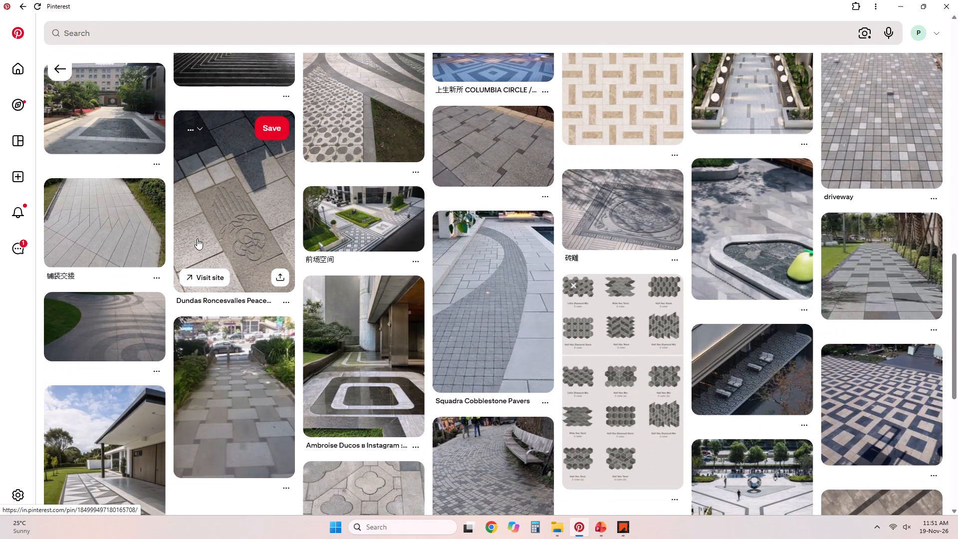
pyautogui.click(61, 69)
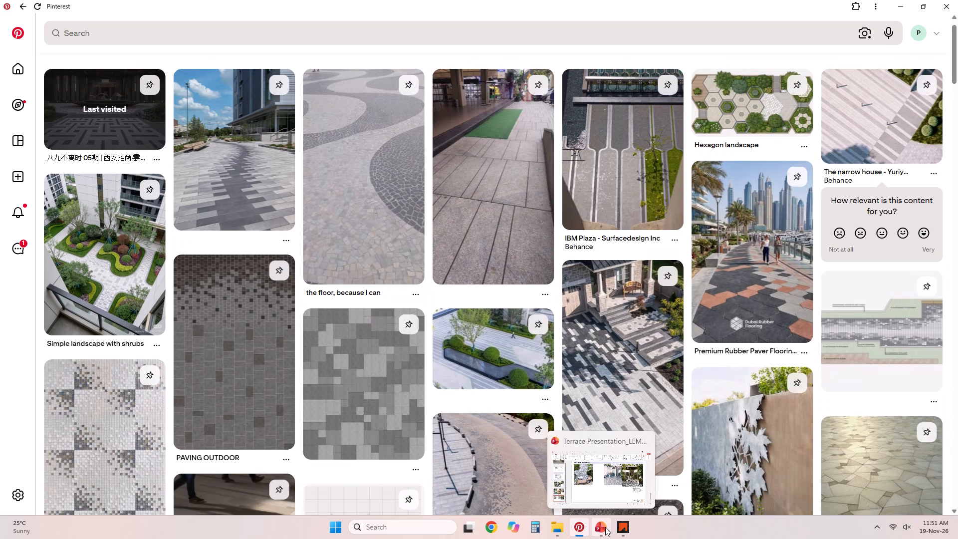
# Switch to the PowerPoint Terrace Presentation and enlarge slide 6's concentric-square paving picture, placing it just below the title bar.
pyautogui.click(611, 497)
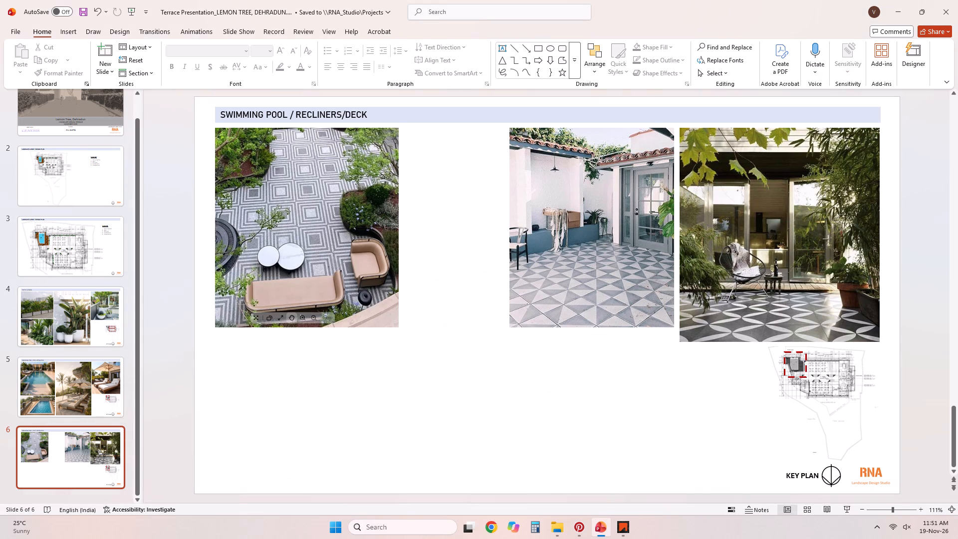
pyautogui.click(397, 313)
pyautogui.moveTo(399, 329); pyautogui.dragTo(414, 405)
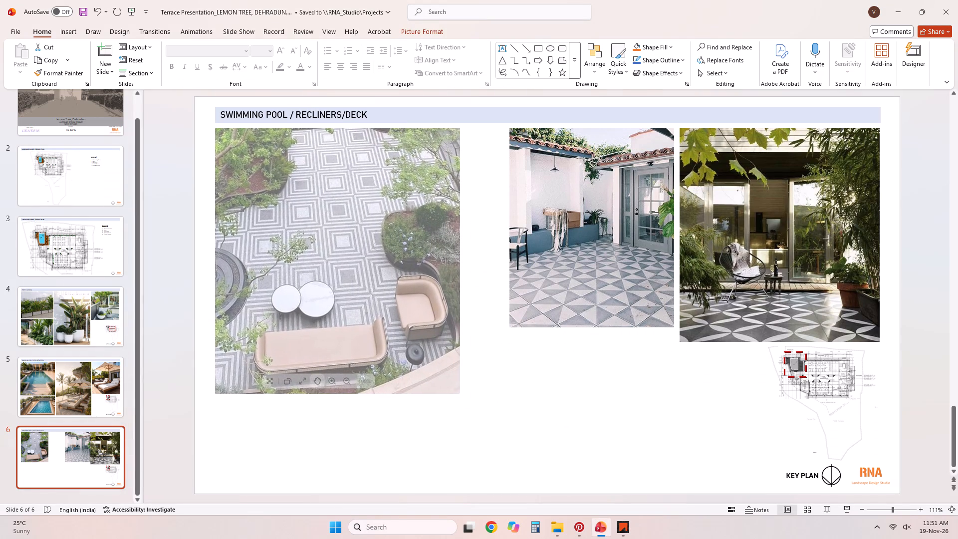
pyautogui.moveTo(414, 405); pyautogui.dragTo(406, 374)
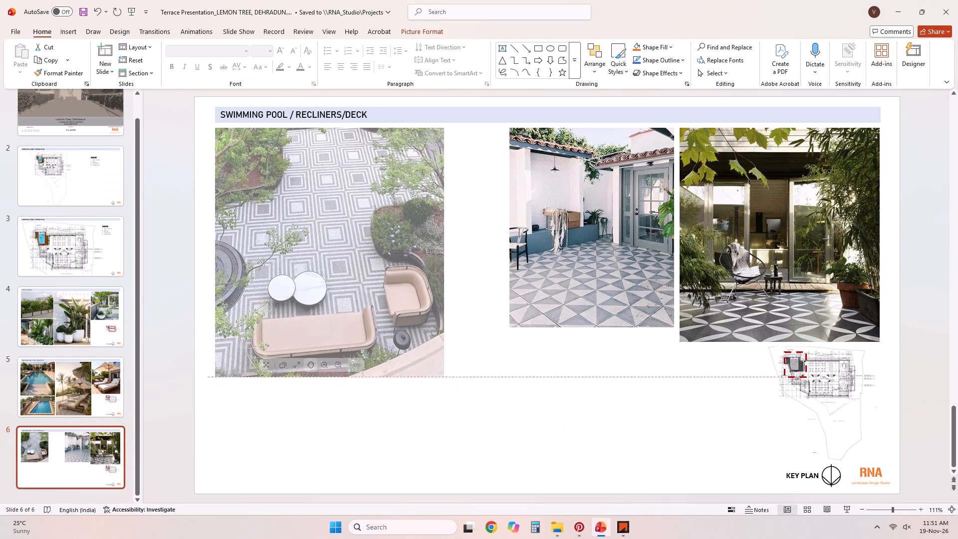
pyautogui.moveTo(406, 374); pyautogui.dragTo(403, 350)
pyautogui.click(403, 350)
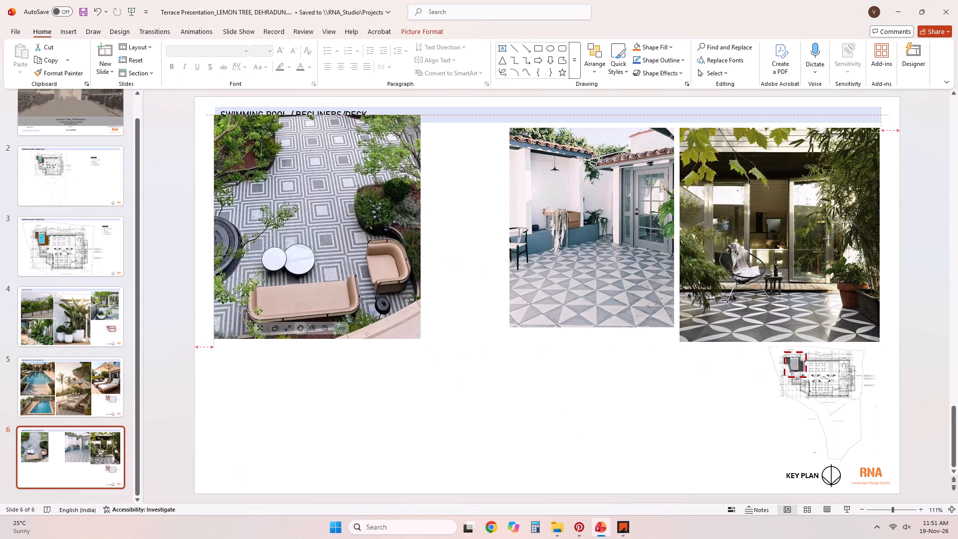
pyautogui.click(402, 353)
pyautogui.click(568, 332)
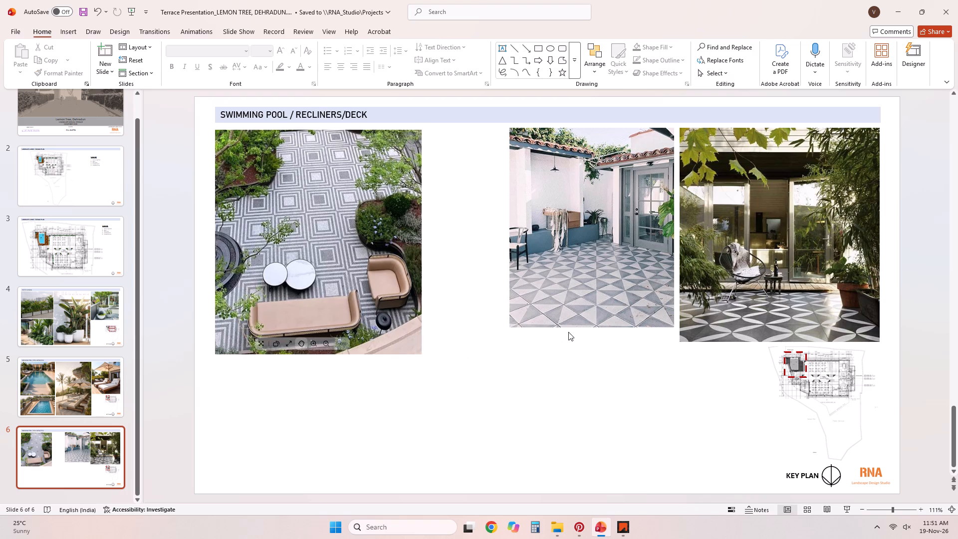
# Enlarge the triangle-tiled courtyard picture to fill the gap between its neighbours, aligning its bottom edge with the concentric-square paving picture.
pyautogui.click(559, 328)
pyautogui.moveTo(509, 329); pyautogui.dragTo(480, 337)
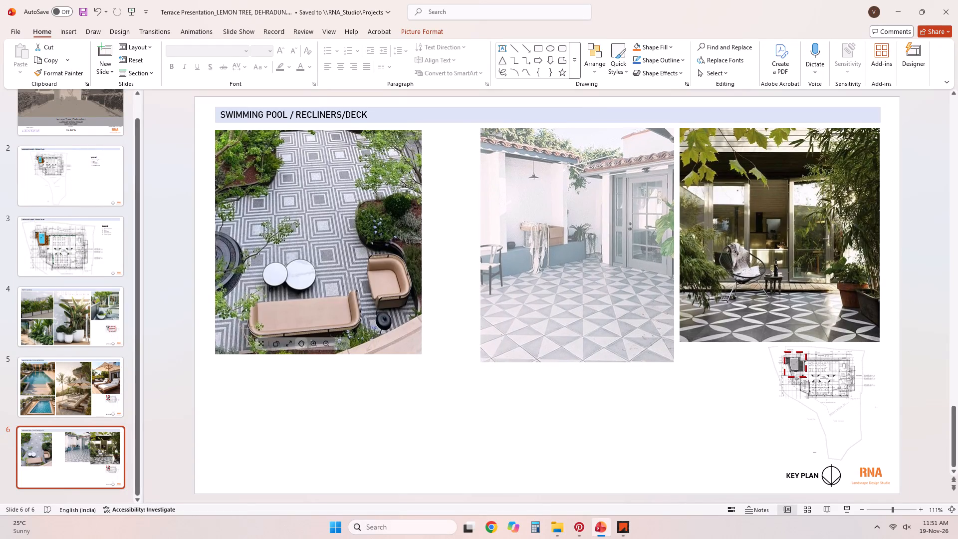
pyautogui.moveTo(480, 337); pyautogui.dragTo(434, 356)
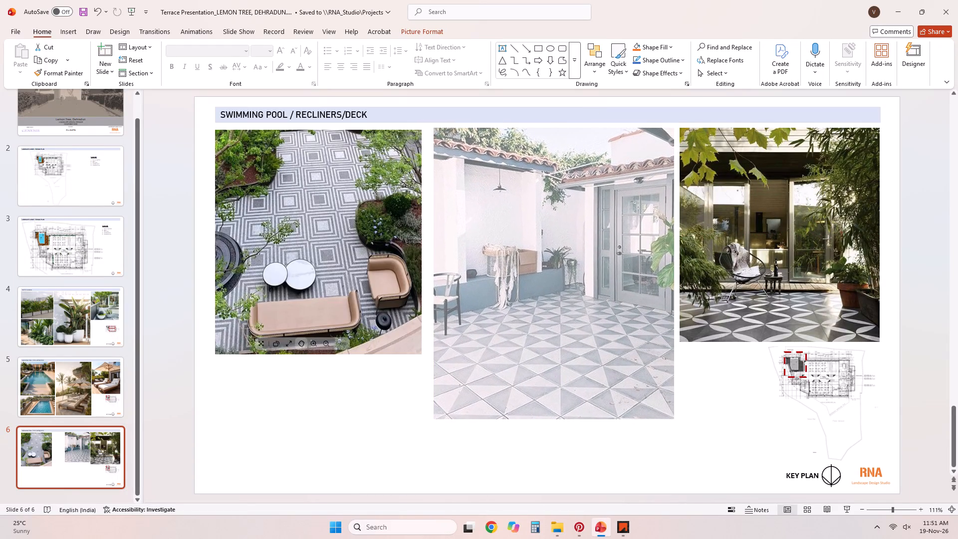
pyautogui.moveTo(434, 356); pyautogui.dragTo(425, 359)
pyautogui.click(532, 349)
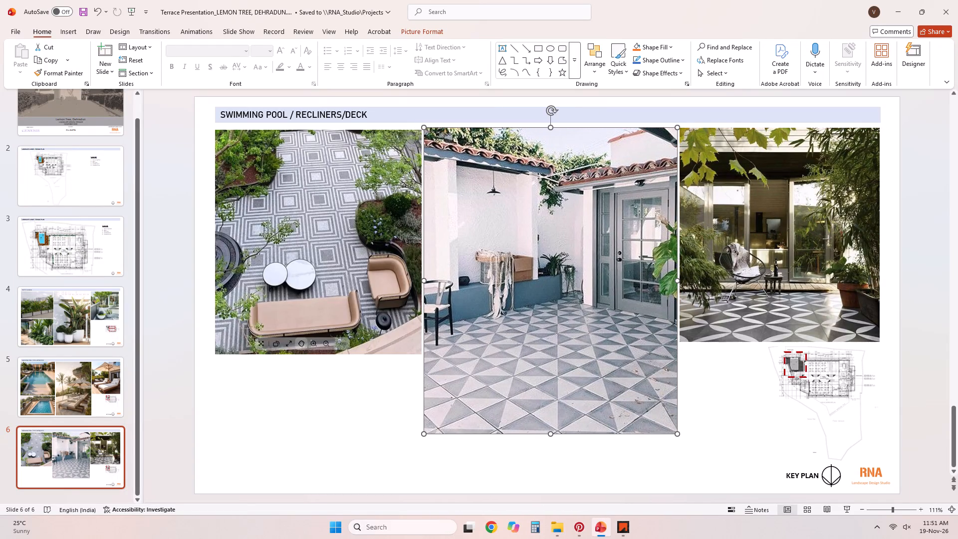
pyautogui.moveTo(675, 433); pyautogui.dragTo(672, 425)
pyautogui.moveTo(628, 314); pyautogui.dragTo(628, 242)
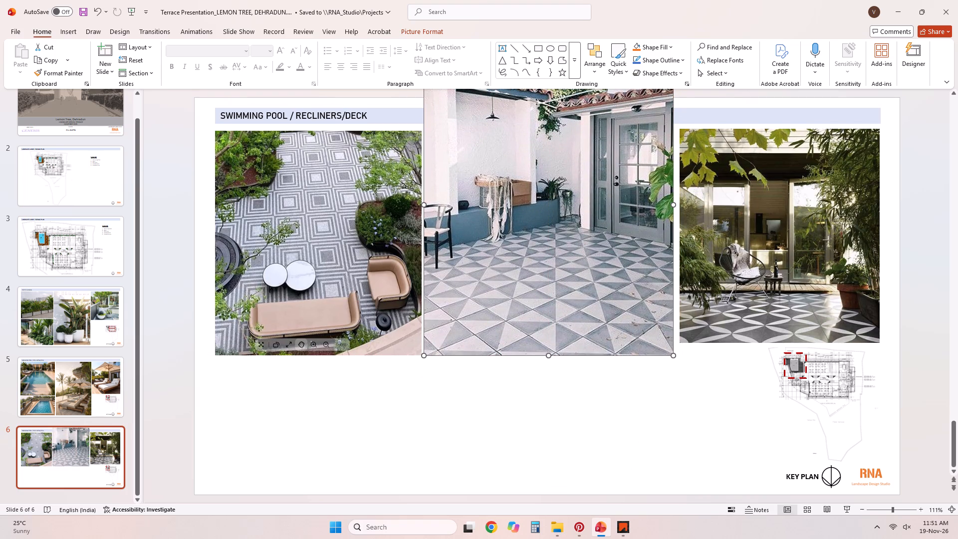
pyautogui.click(680, 384)
# Crop the top of the triangle-tiled courtyard picture down to the top edge of the concentric-square paving picture.
pyautogui.rightClick(613, 296)
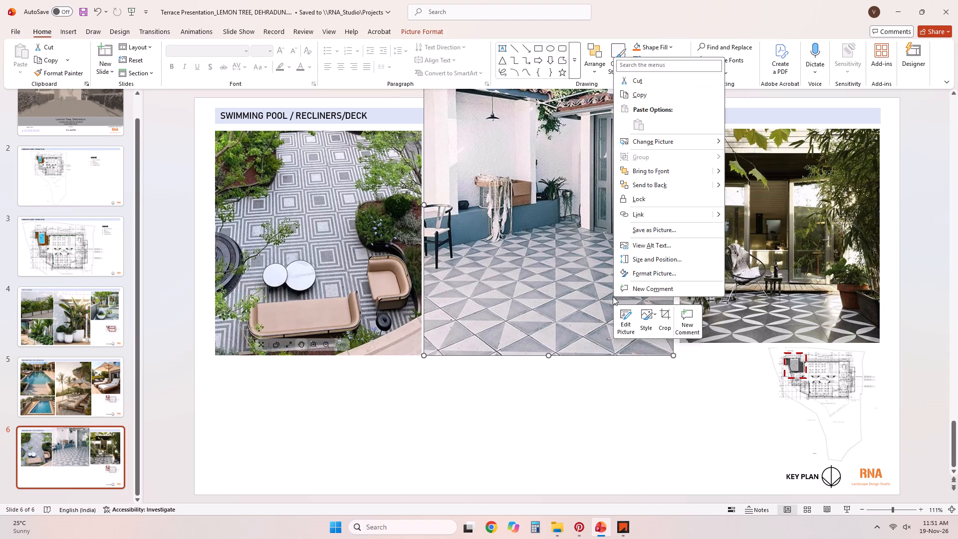
pyautogui.click(666, 318)
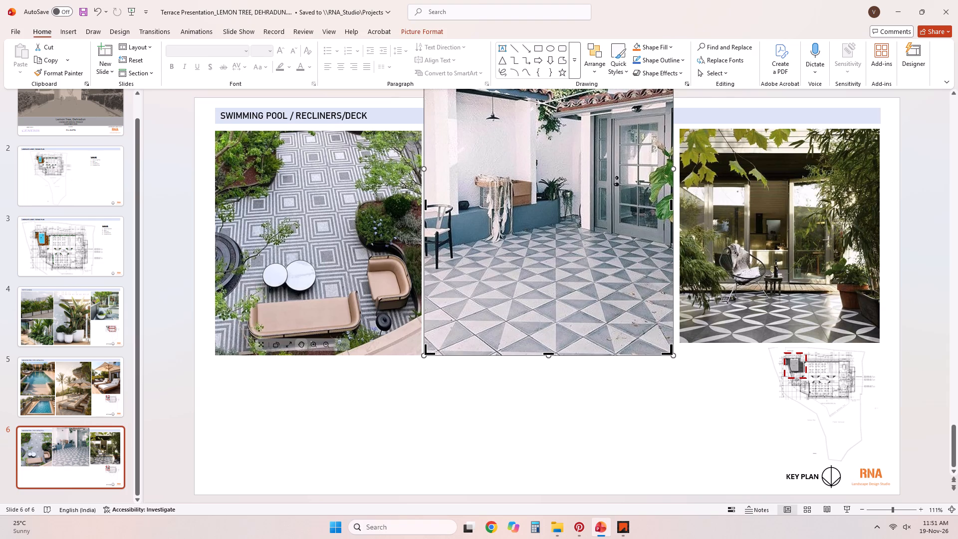
pyautogui.scroll(3, 542, 162)
pyautogui.moveTo(549, 92); pyautogui.dragTo(545, 140)
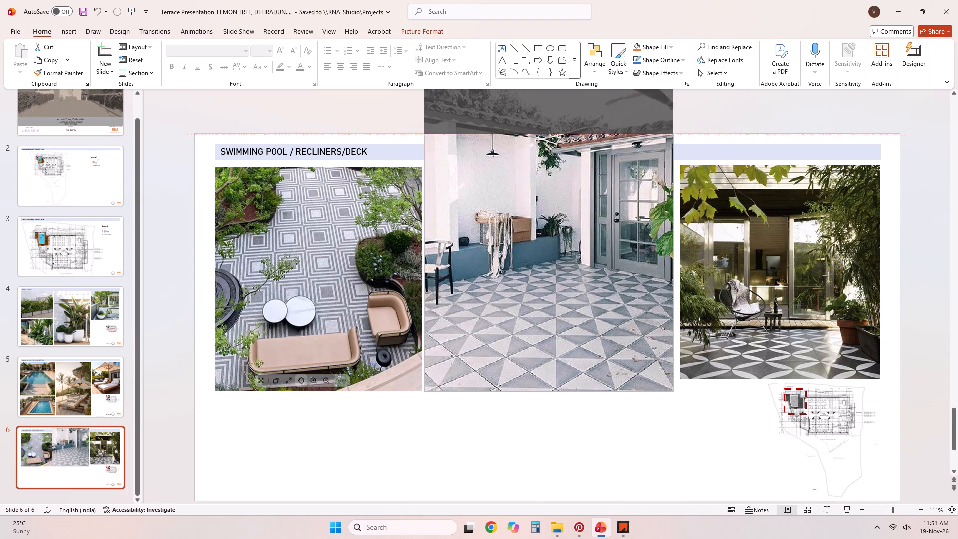
pyautogui.moveTo(545, 140); pyautogui.dragTo(543, 168)
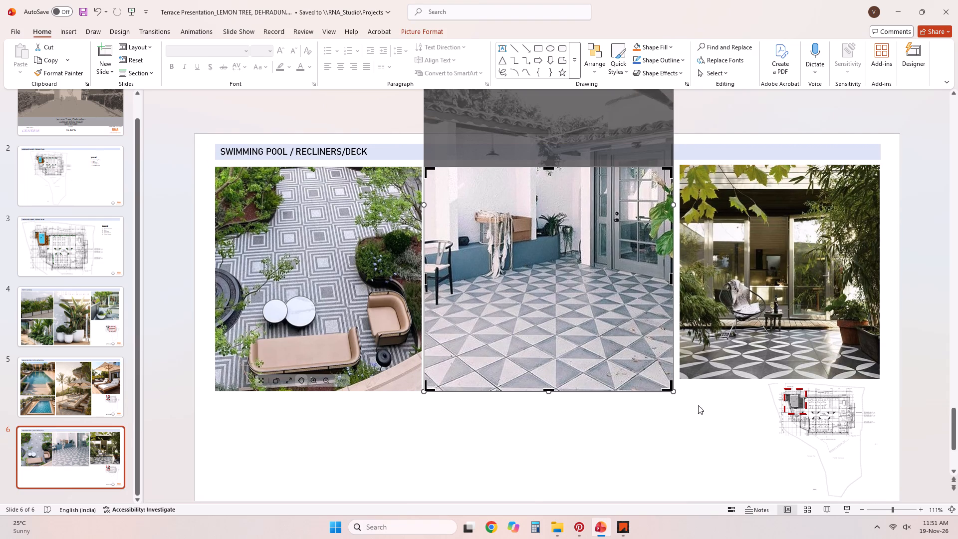
pyautogui.click(724, 416)
# Crop a thin strip off the top of the petal-patterned patio picture to align it with the neighbouring pictures.
pyautogui.rightClick(753, 269)
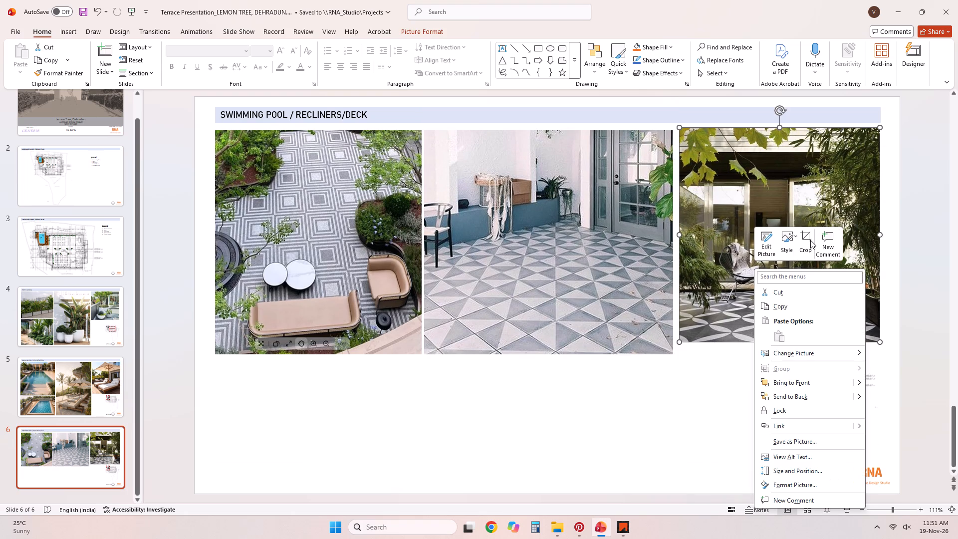
pyautogui.click(810, 240)
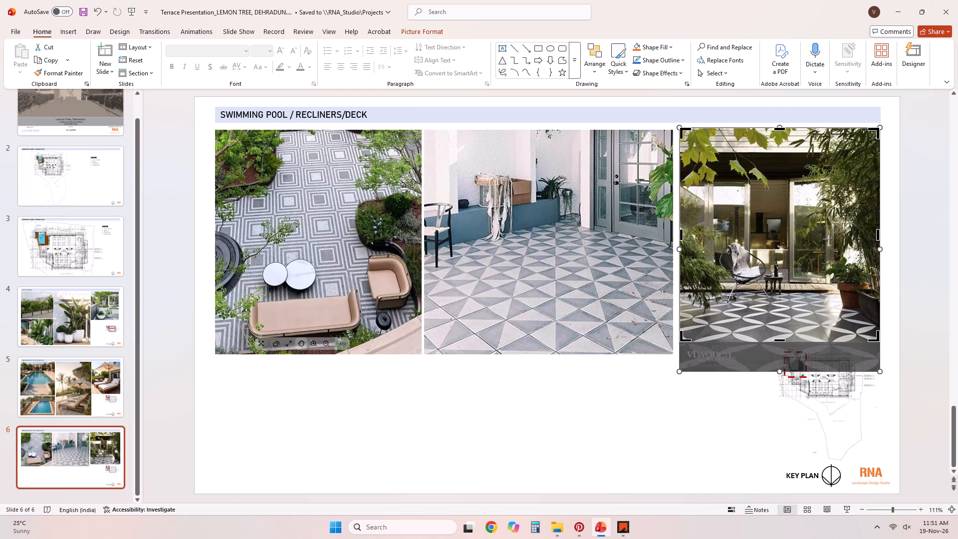
pyautogui.moveTo(782, 129); pyautogui.dragTo(782, 136)
pyautogui.click(782, 136)
pyautogui.moveTo(782, 136); pyautogui.dragTo(782, 128)
pyautogui.click(661, 388)
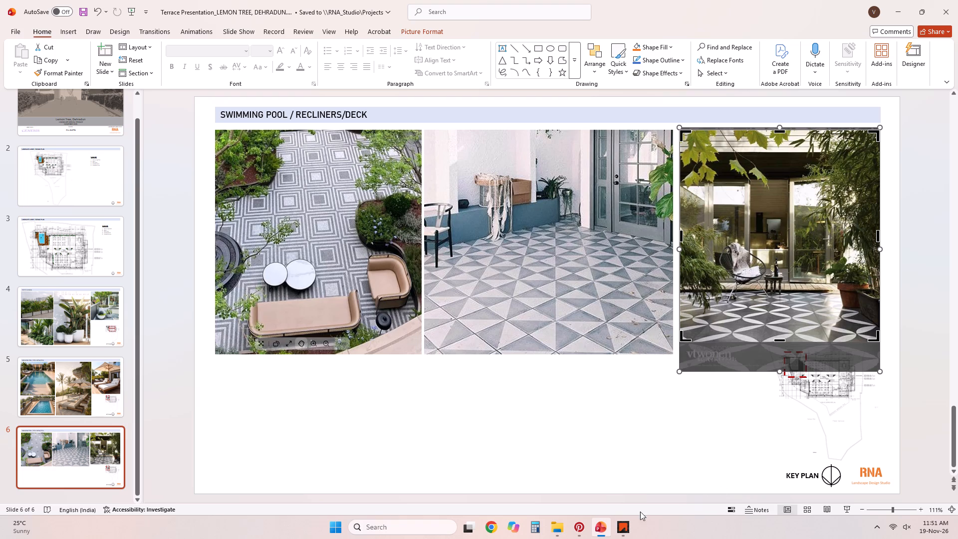
# Switch back to Pinterest and look through the More ideas suggestions for another patterned-paving reference.
pyautogui.click(572, 524)
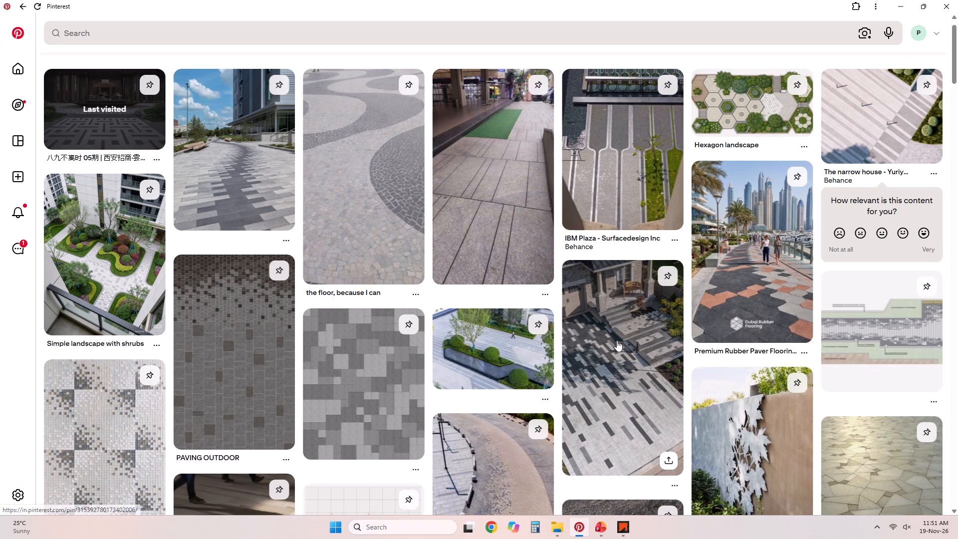
pyautogui.scroll(-3, 617, 340)
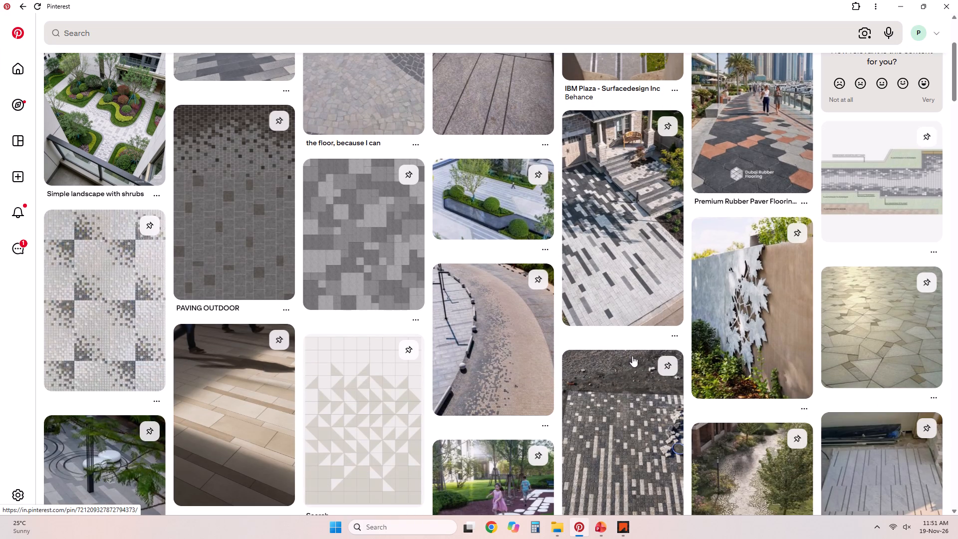
pyautogui.scroll(3, 664, 357)
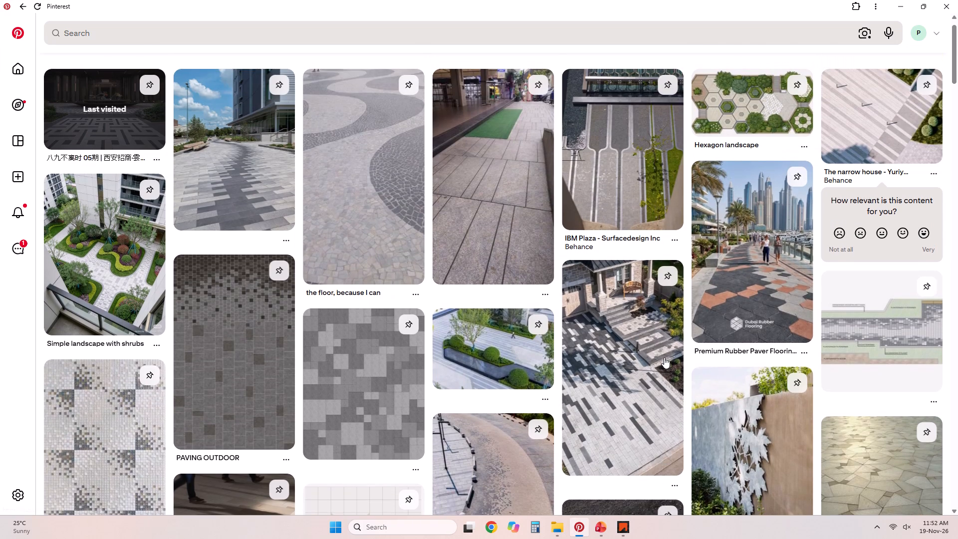
pyautogui.scroll(4, 664, 357)
pyautogui.scroll(-5, 664, 356)
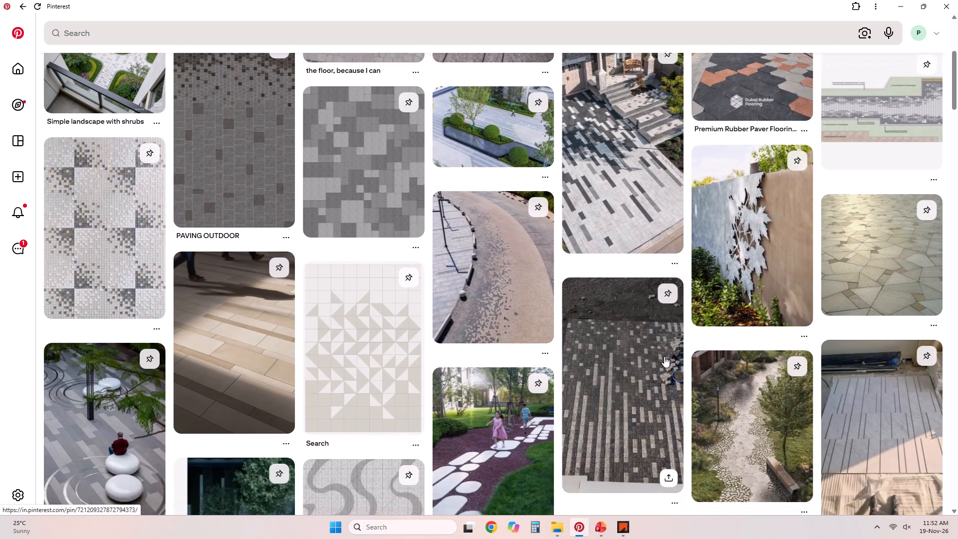
pyautogui.scroll(-7, 664, 356)
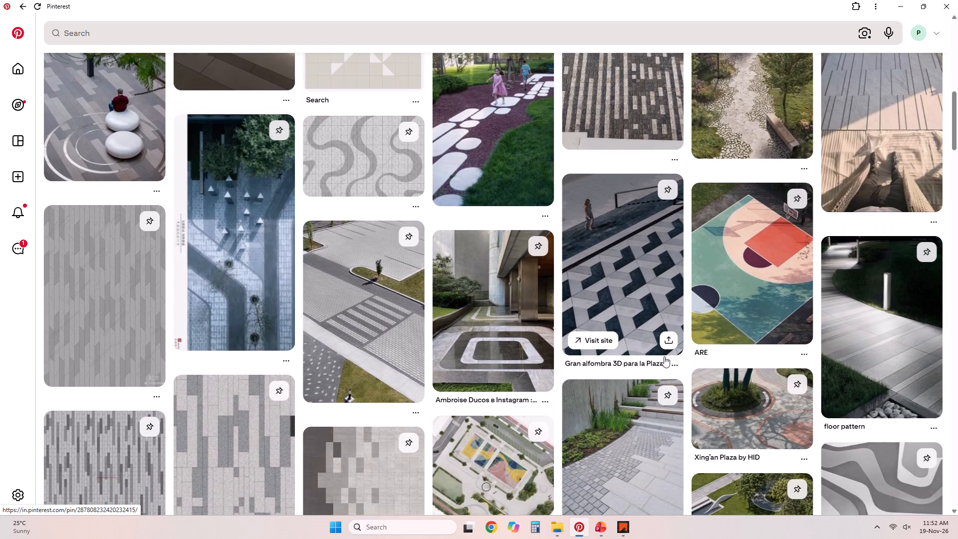
pyautogui.scroll(-6, 664, 356)
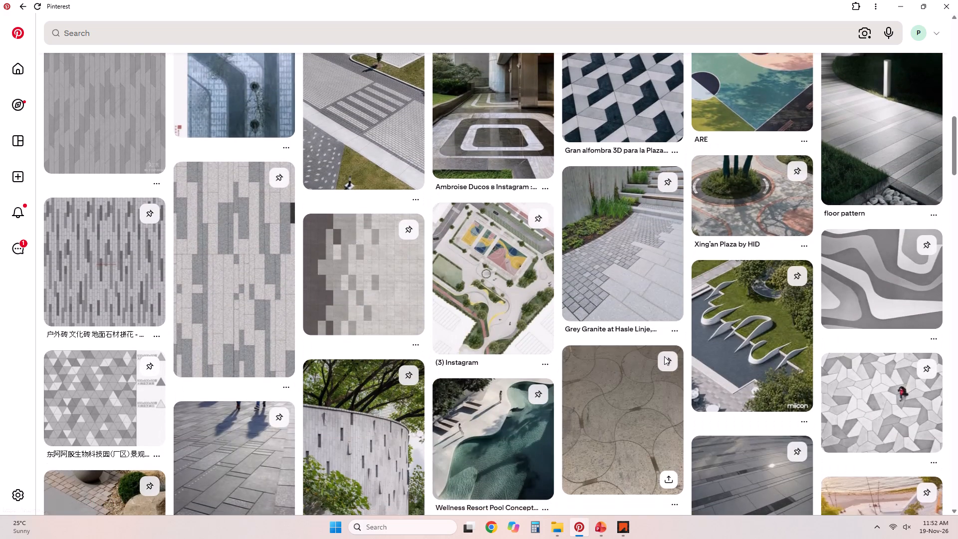
# Open the curved-joint stone paving pin from More ideas, look through its related pins for a reference, and return to the suggestions.
pyautogui.click(650, 366)
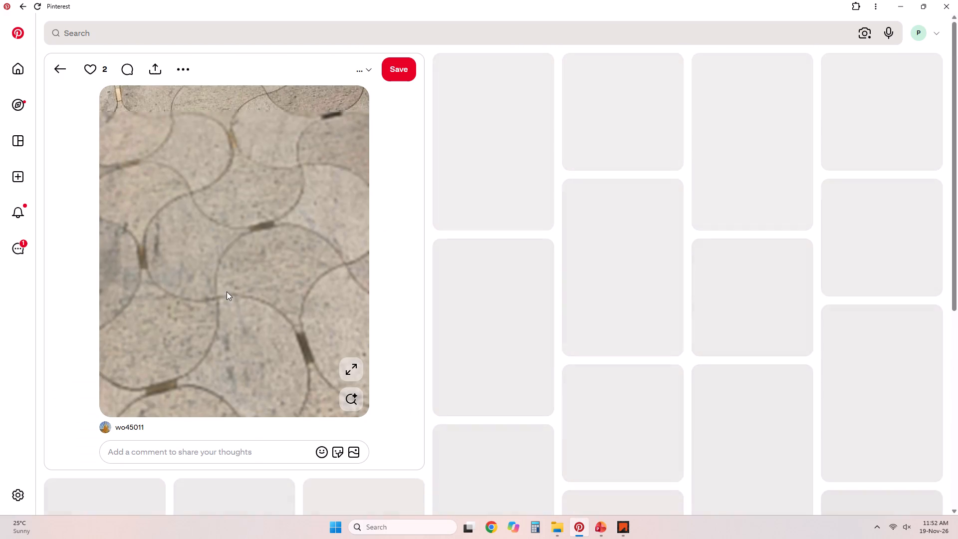
pyautogui.scroll(-4, 642, 322)
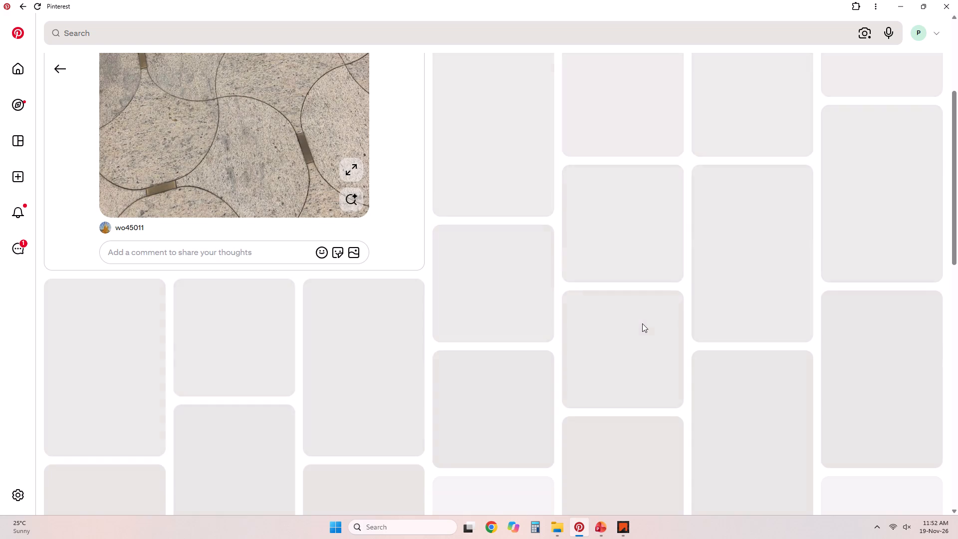
pyautogui.scroll(-4, 642, 323)
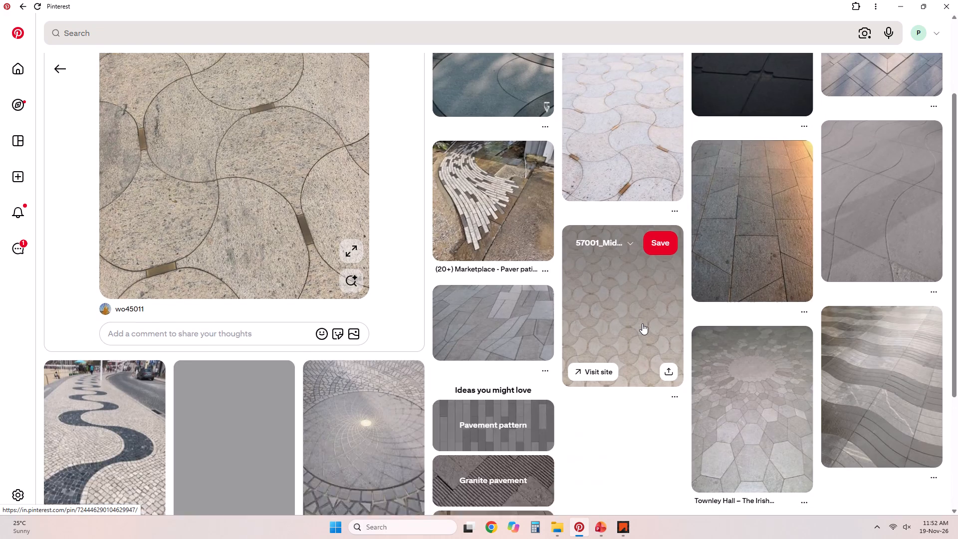
pyautogui.scroll(-10, 642, 323)
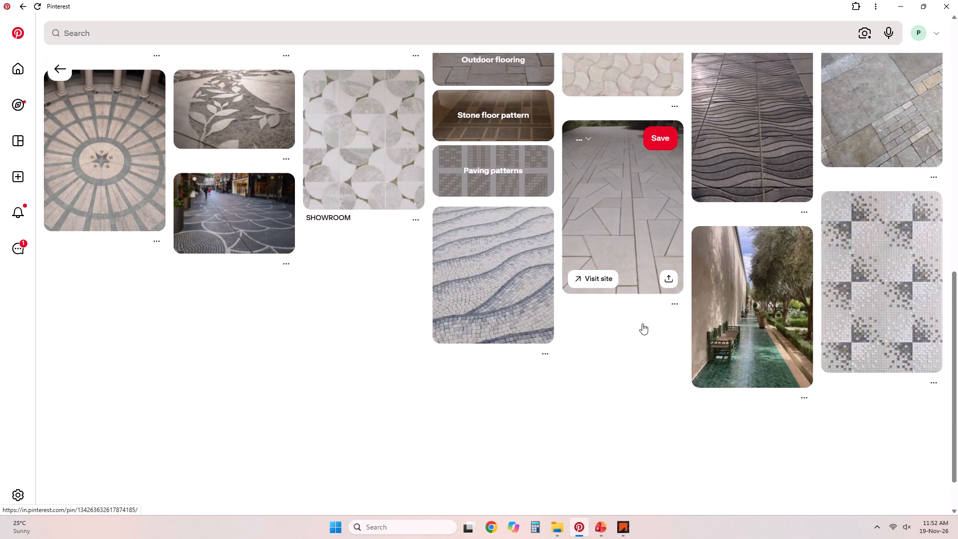
pyautogui.scroll(-4, 250, 298)
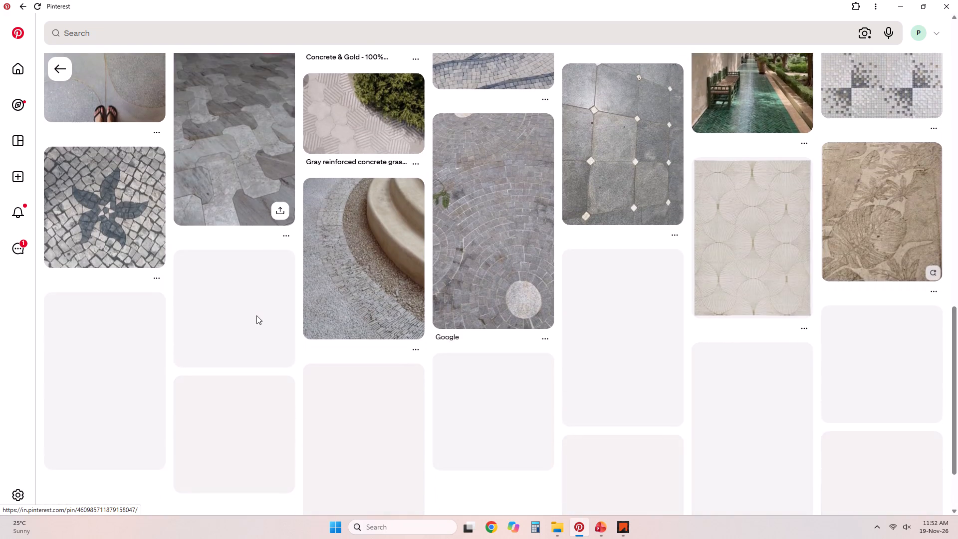
pyautogui.scroll(-8, 256, 315)
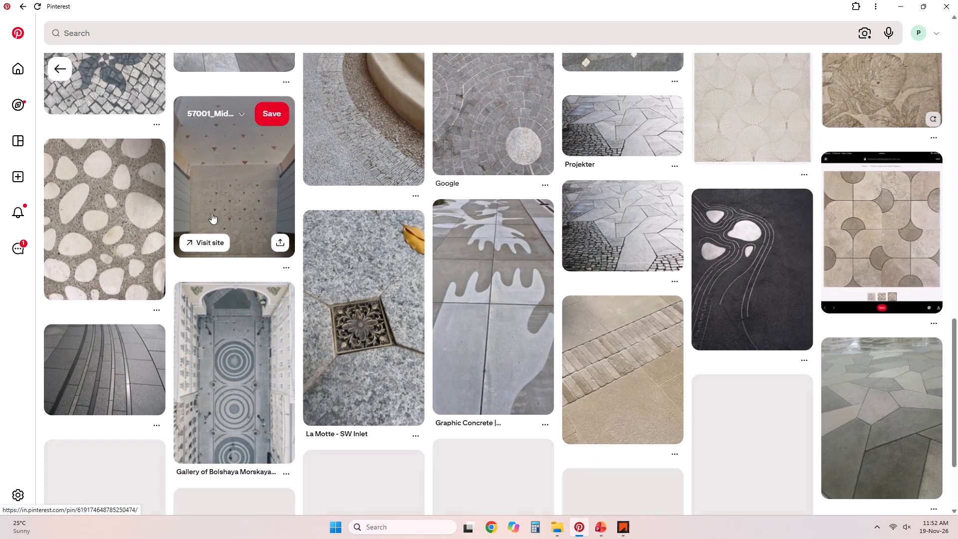
pyautogui.click(56, 76)
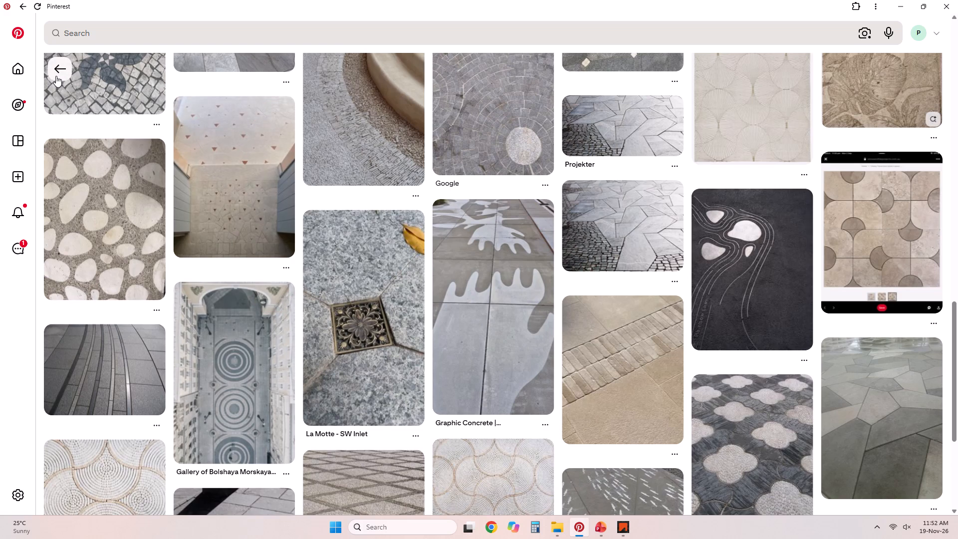
# Look further through the More ideas suggestions for another patterned-paving reference, and return to the Paving pattern board.
pyautogui.scroll(-4, 467, 320)
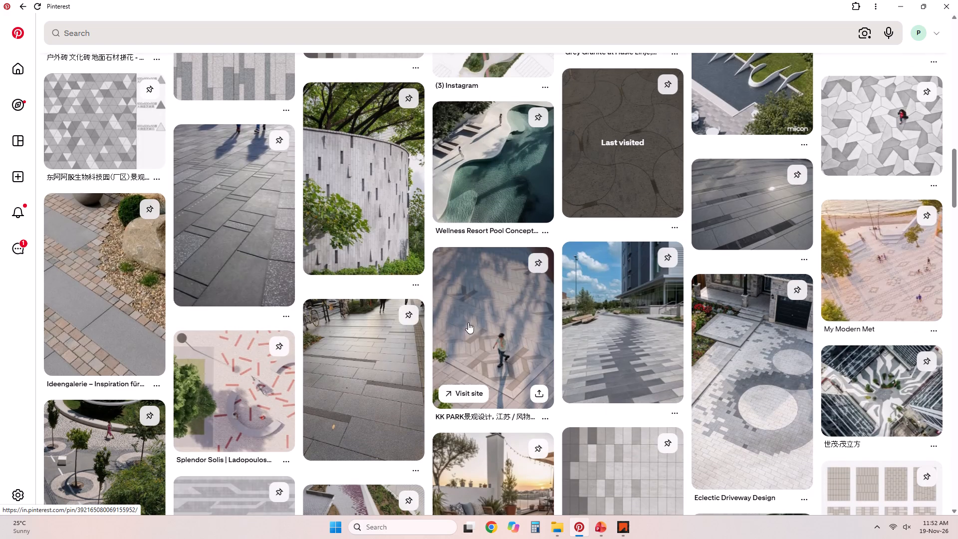
pyautogui.scroll(-9, 473, 333)
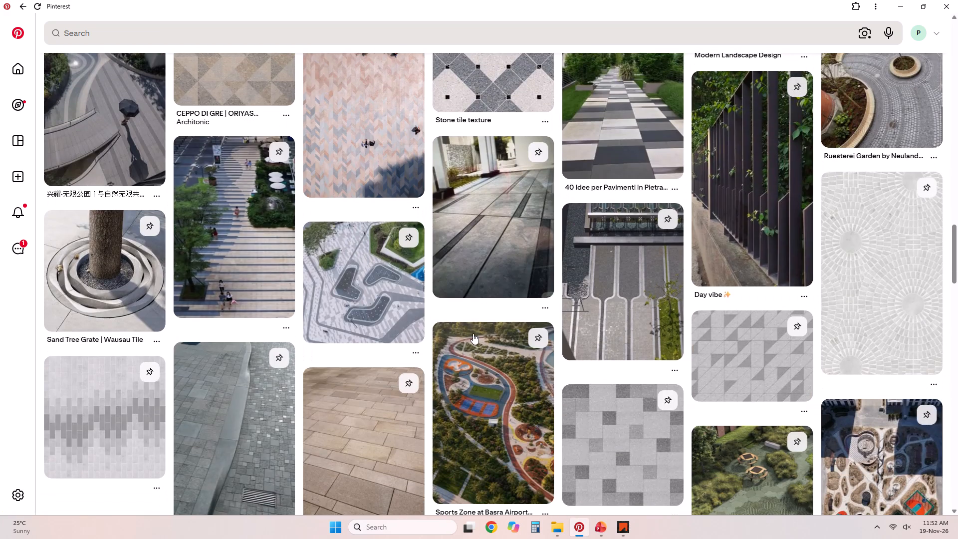
pyautogui.scroll(-9, 473, 333)
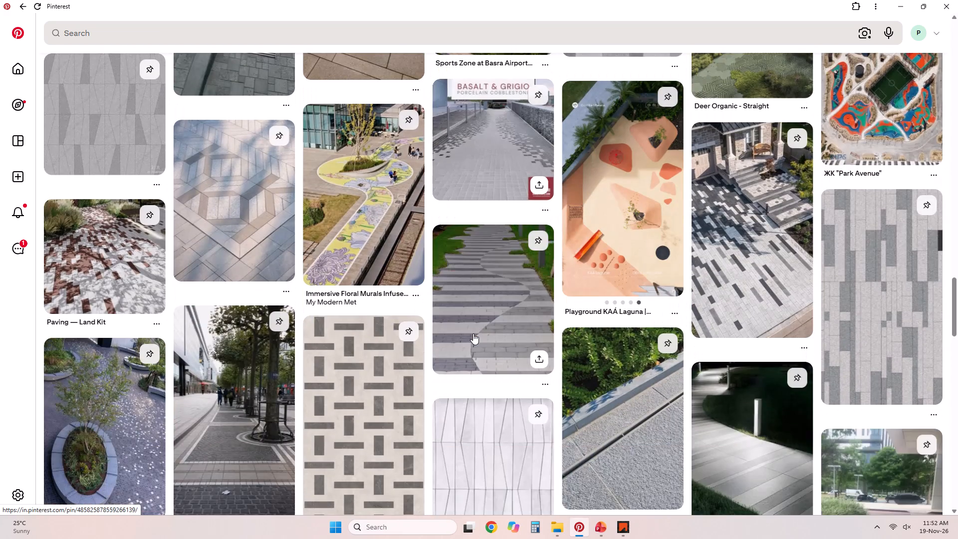
pyautogui.scroll(-9, 473, 333)
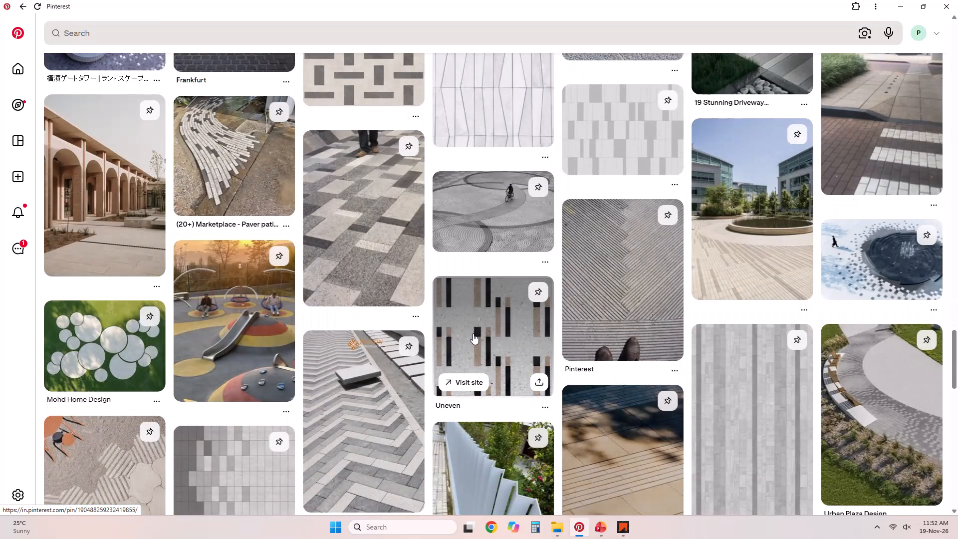
pyautogui.scroll(-8, 473, 333)
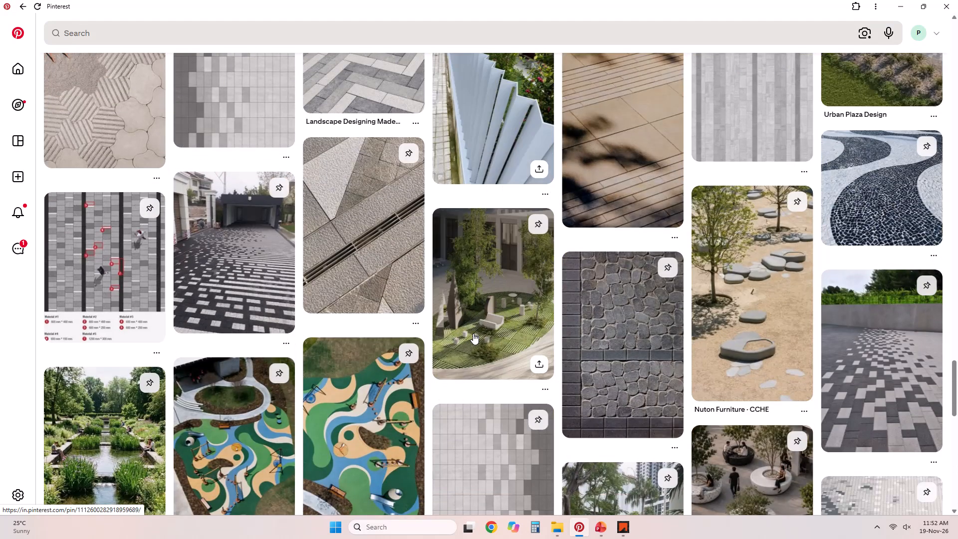
pyautogui.scroll(-5, 473, 333)
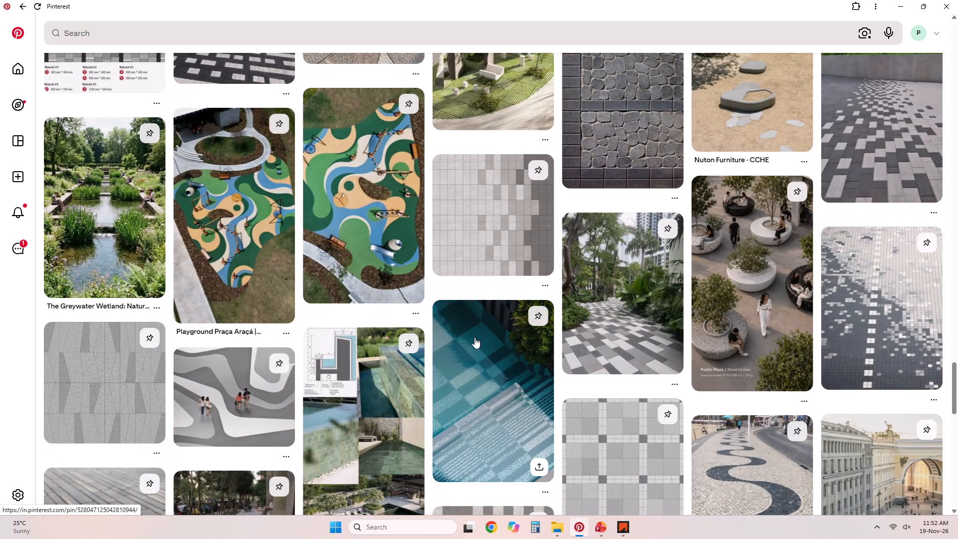
pyautogui.scroll(6, 475, 337)
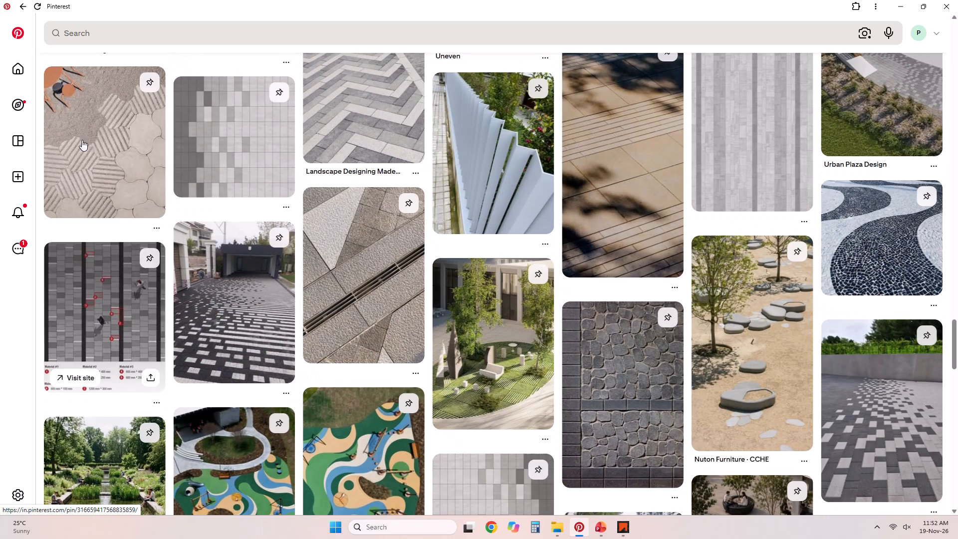
pyautogui.scroll(-6, 560, 402)
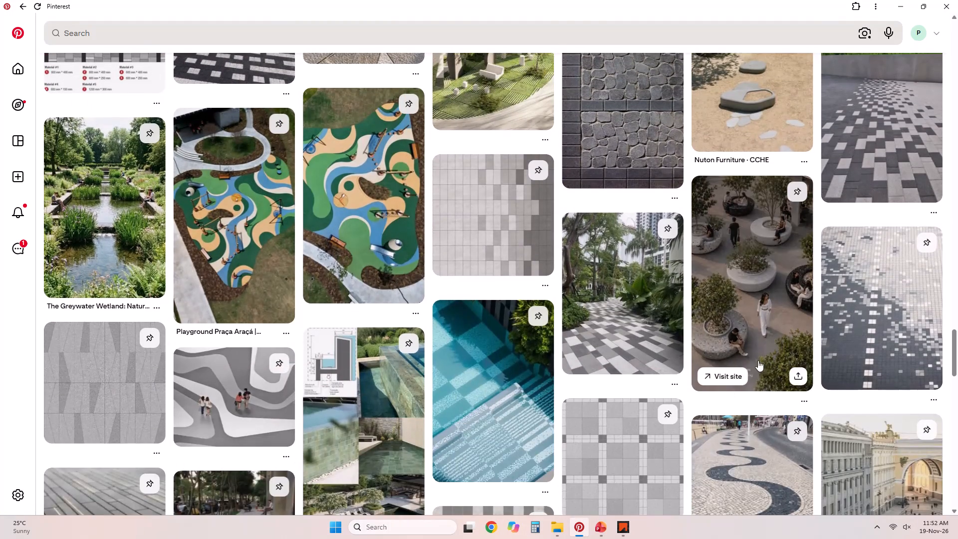
pyautogui.scroll(-11, 758, 359)
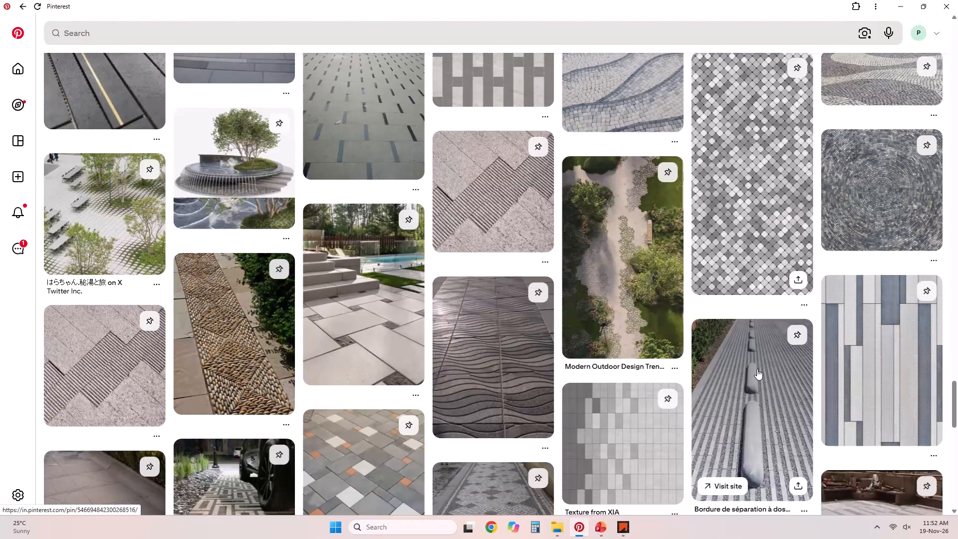
pyautogui.scroll(7, 147, 109)
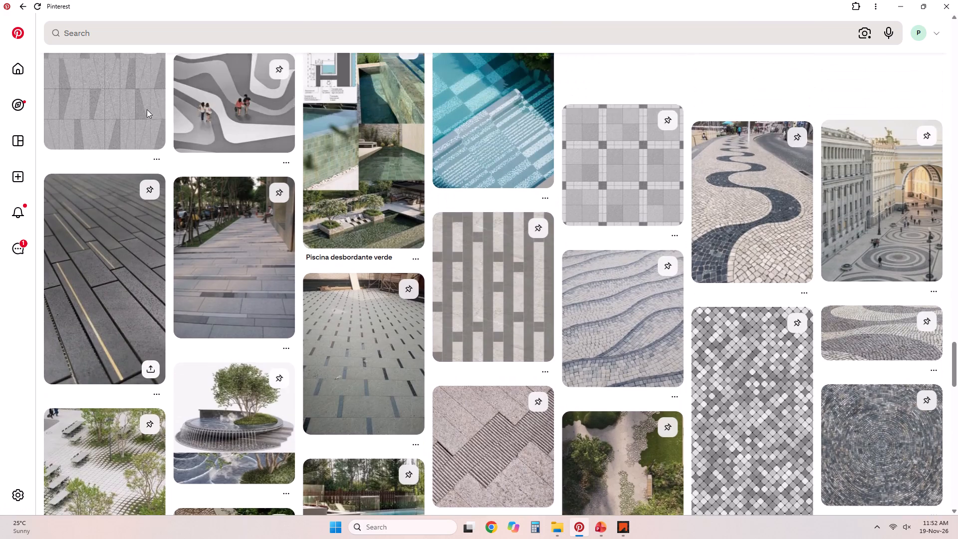
pyautogui.scroll(20, 147, 109)
pyautogui.scroll(4, 147, 109)
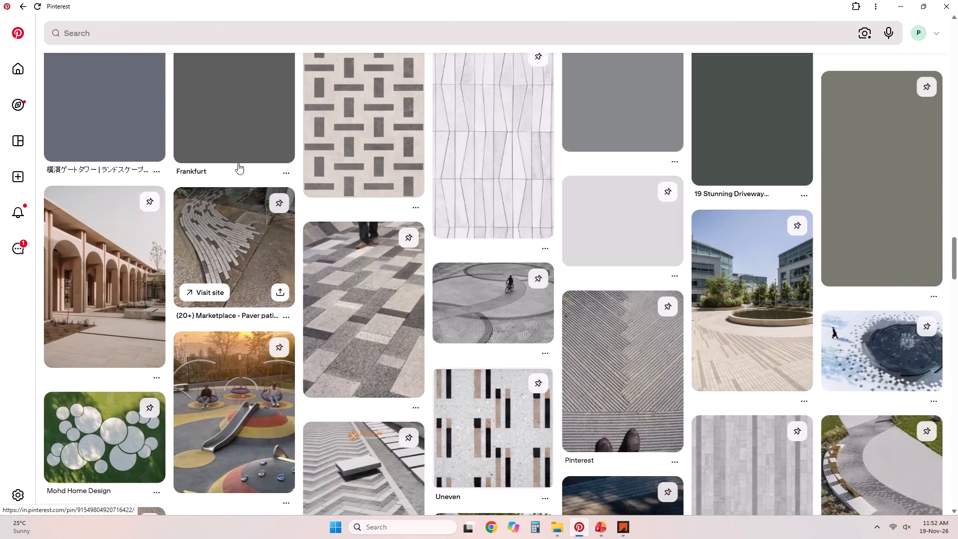
pyautogui.scroll(20, 238, 163)
pyautogui.scroll(12, 238, 163)
pyautogui.scroll(14, 240, 163)
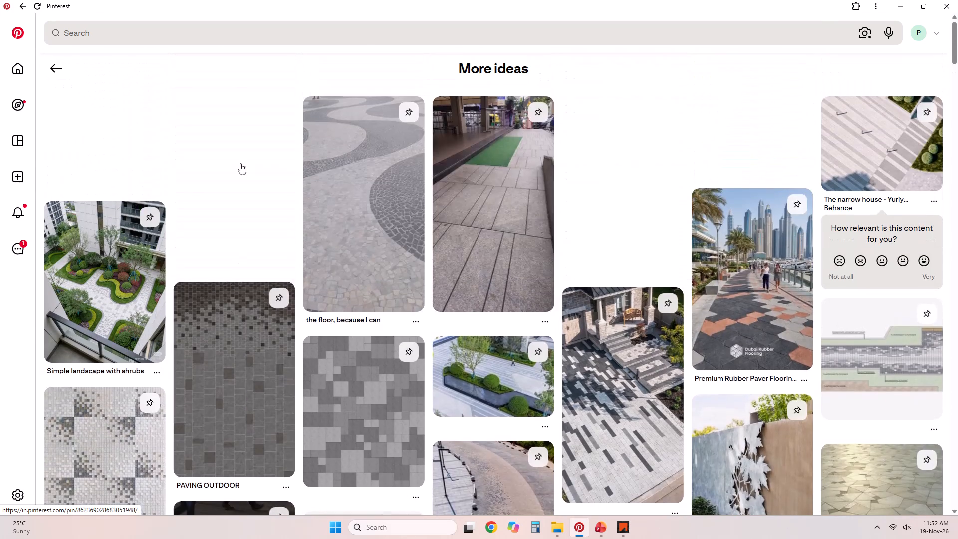
pyautogui.scroll(7, 240, 163)
pyautogui.click(62, 64)
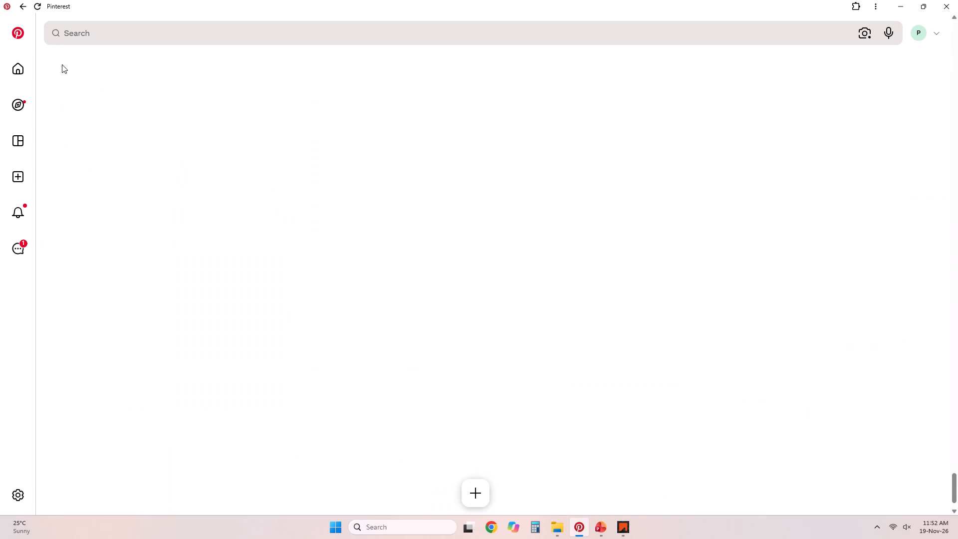
# Look over the Paving pattern board and check the Modern Minimalist Garden pin with its related pins, returning to the board.
pyautogui.scroll(5, 187, 226)
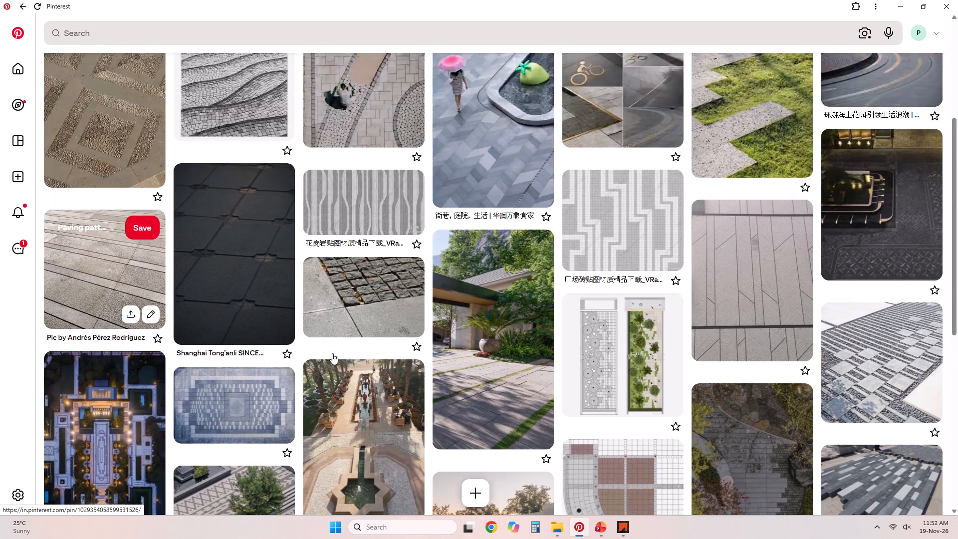
pyautogui.scroll(16, 333, 353)
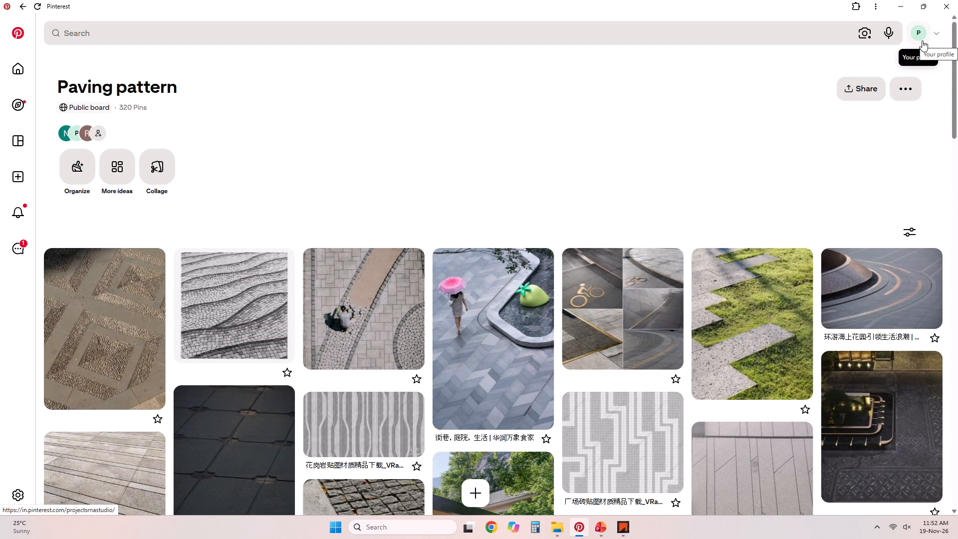
pyautogui.scroll(-4, 632, 363)
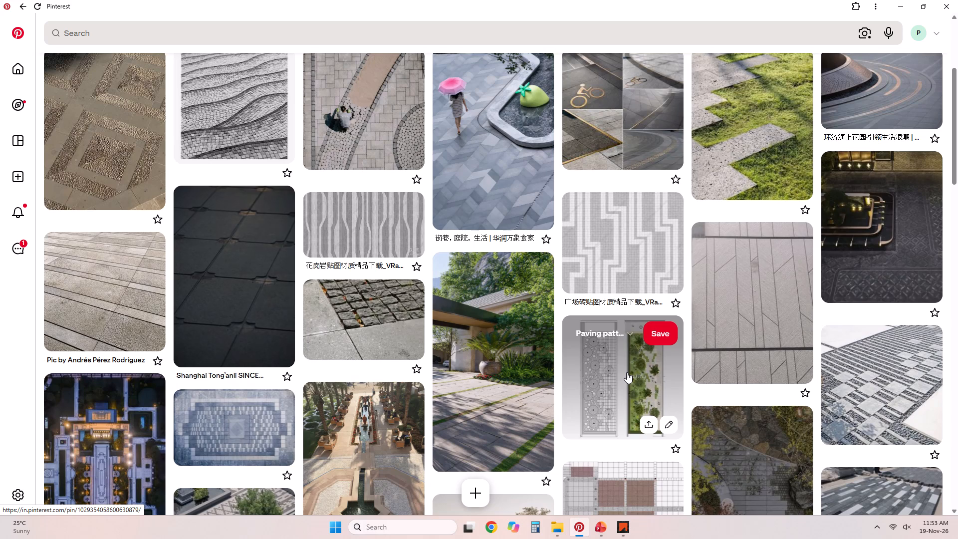
pyautogui.scroll(-3, 627, 372)
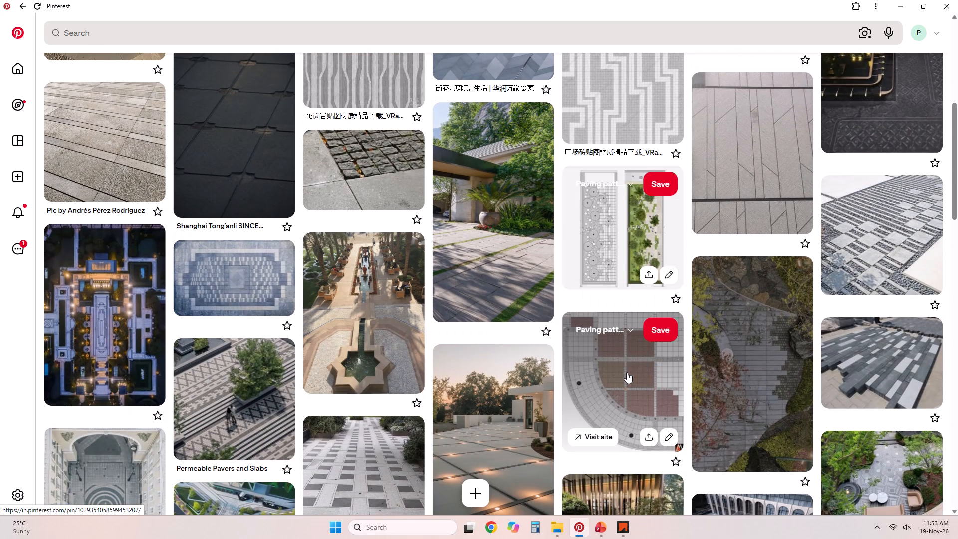
pyautogui.click(508, 441)
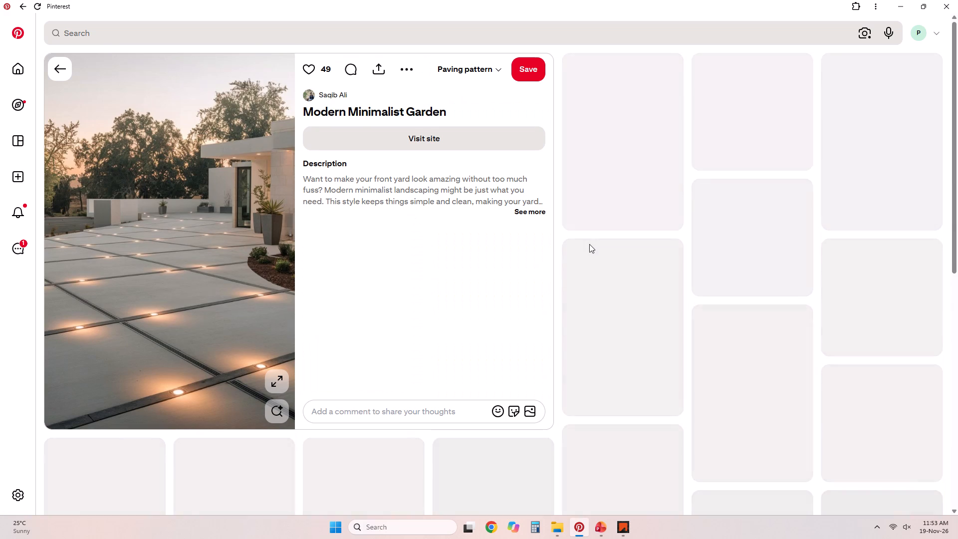
pyautogui.scroll(-4, 589, 244)
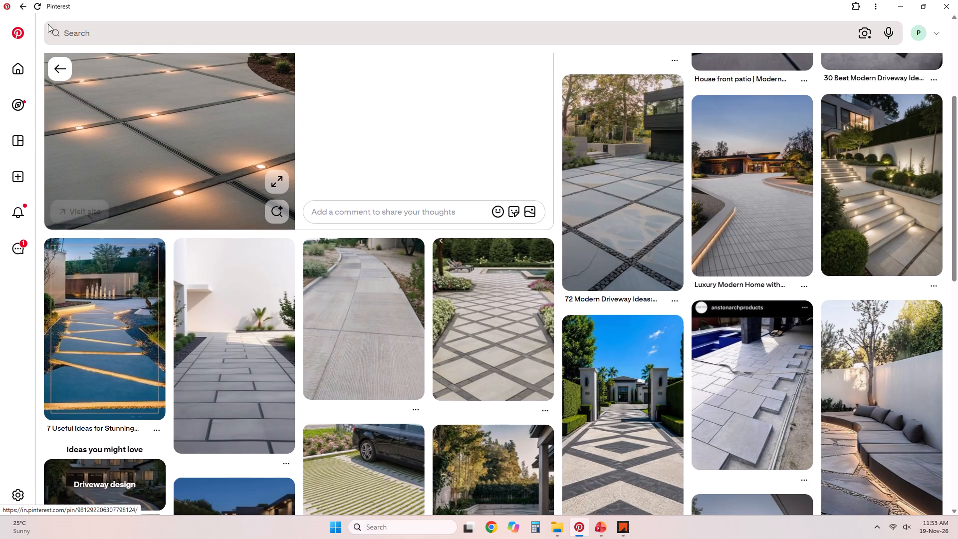
pyautogui.click(58, 70)
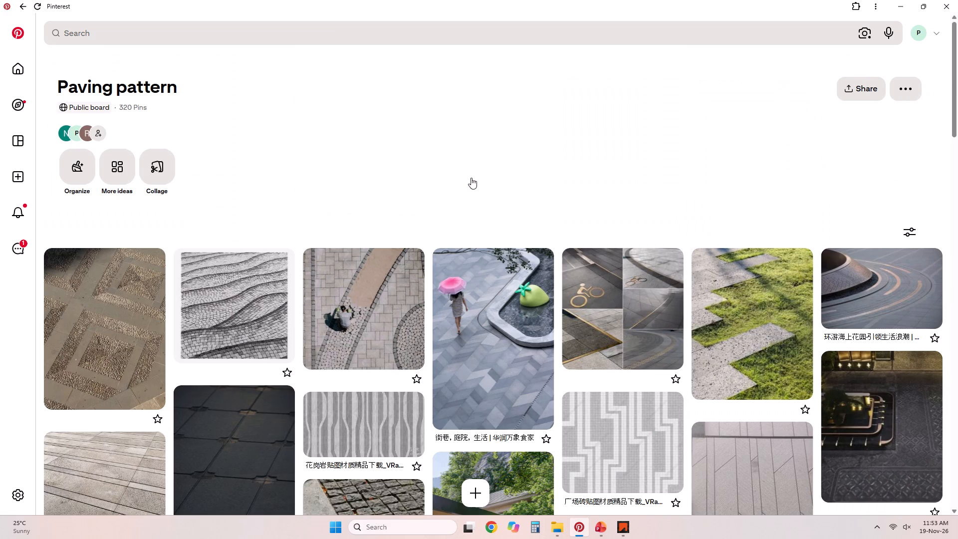
# Check the Permeable Pavers and Slabs pin and a related patterned-plaza pin with its suggestions for references, returning to the Paving pattern board.
pyautogui.scroll(-3, 486, 233)
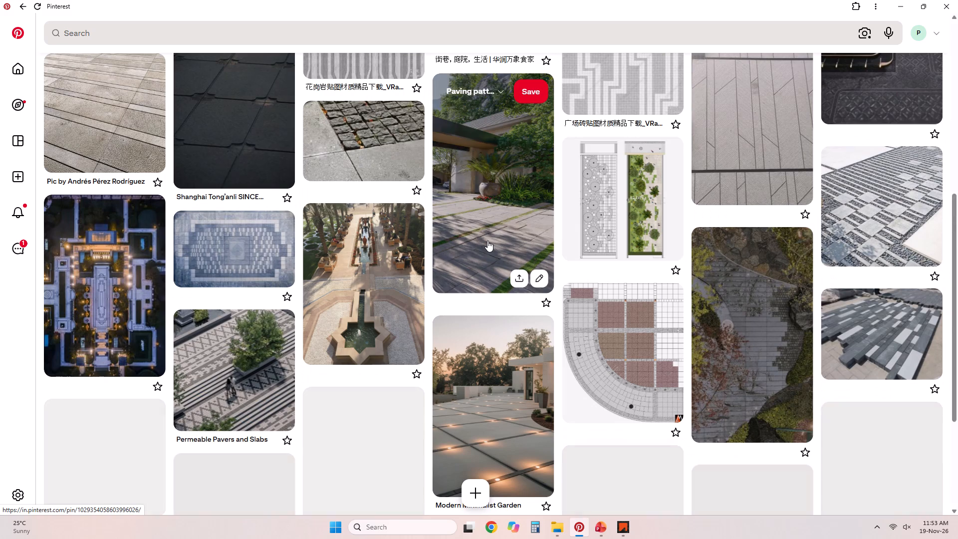
pyautogui.scroll(-4, 487, 241)
pyautogui.click(239, 188)
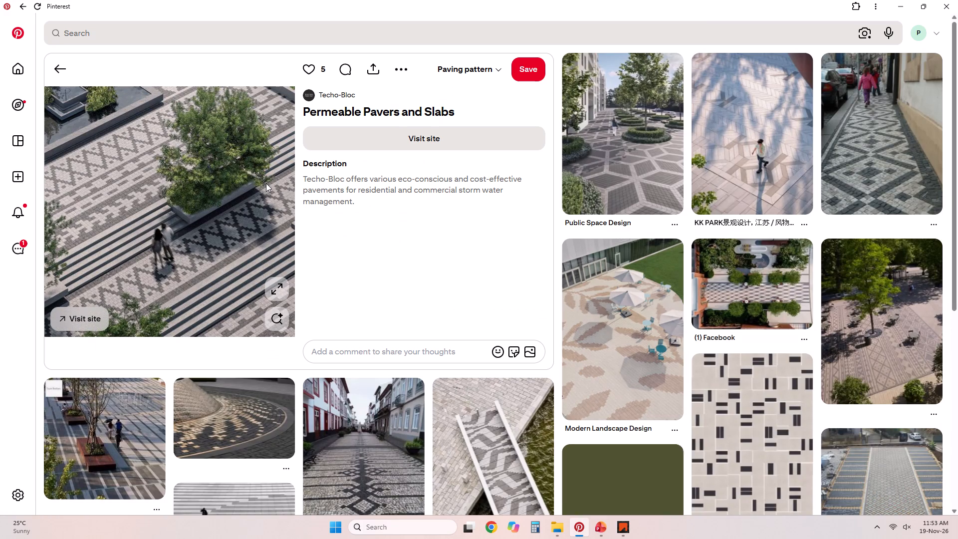
pyautogui.click(889, 327)
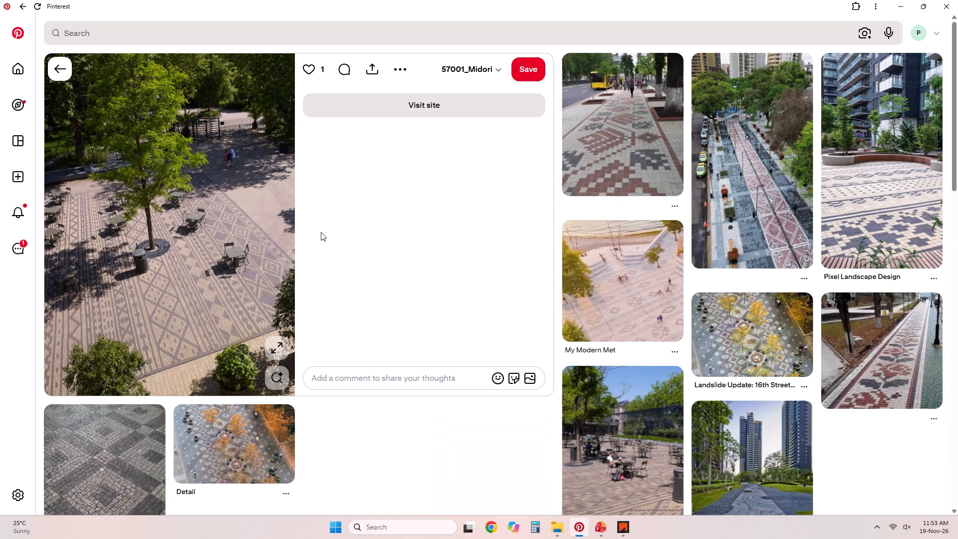
pyautogui.scroll(-4, 321, 232)
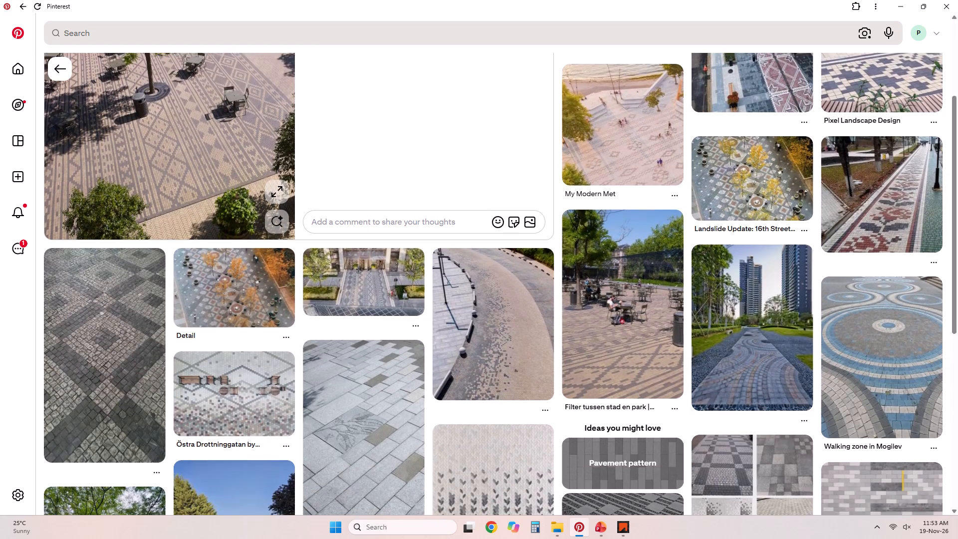
pyautogui.scroll(-3, 321, 232)
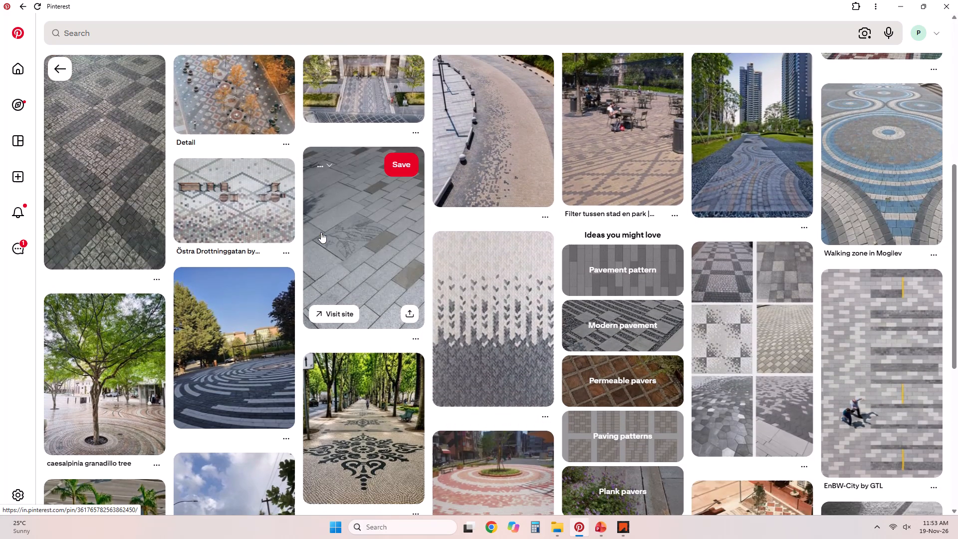
pyautogui.scroll(-7, 321, 232)
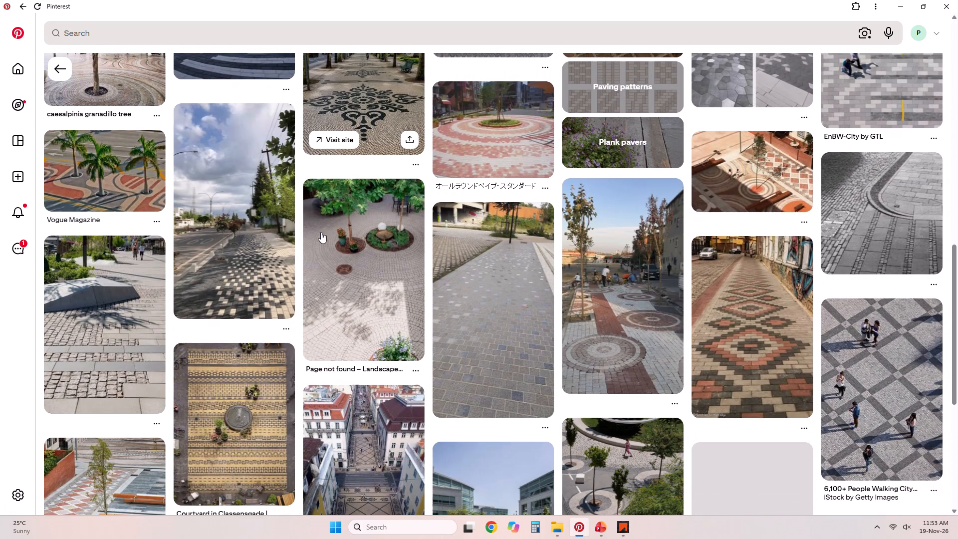
pyautogui.scroll(-3, 288, 217)
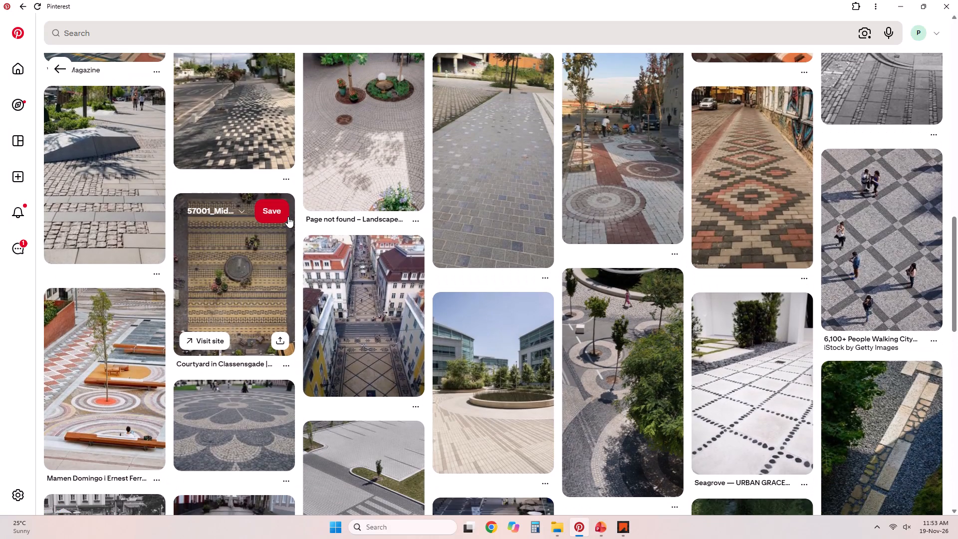
pyautogui.scroll(-7, 288, 217)
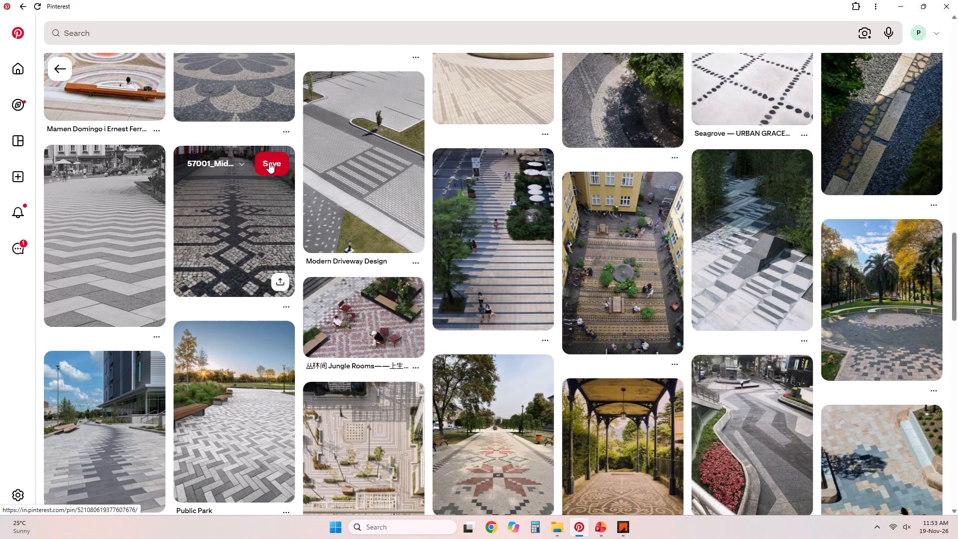
pyautogui.click(64, 67)
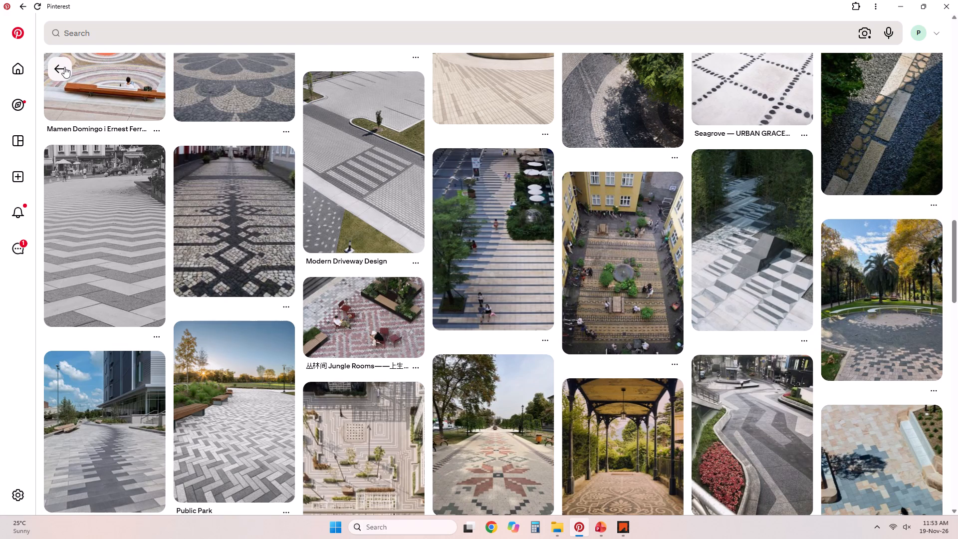
pyautogui.click(64, 67)
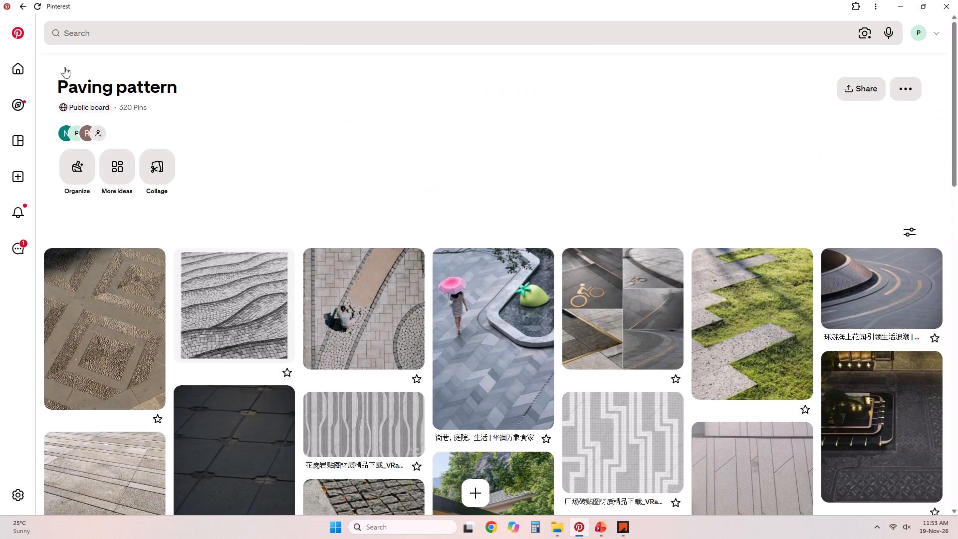
# Search Pinterest for "paving patter on terrace" and look through the results for another patterned-paving reference.
pyautogui.click(152, 40)
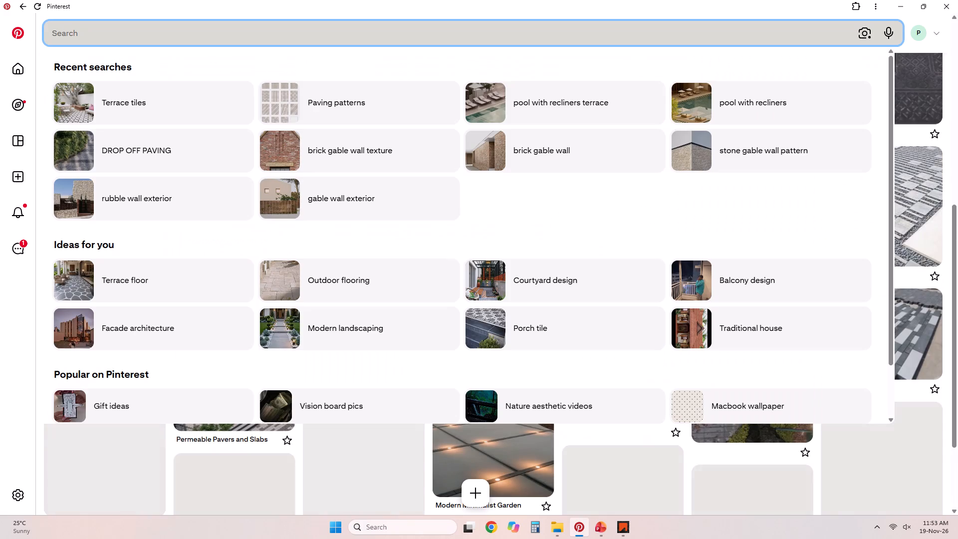
pyautogui.write('paving patter on terrace')
pyautogui.press('Return')
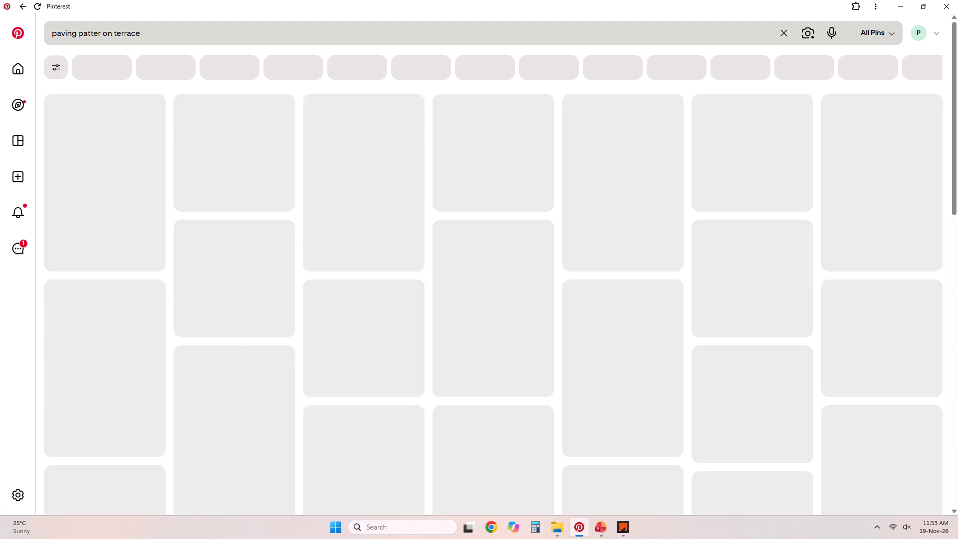
pyautogui.scroll(-1, 325, 189)
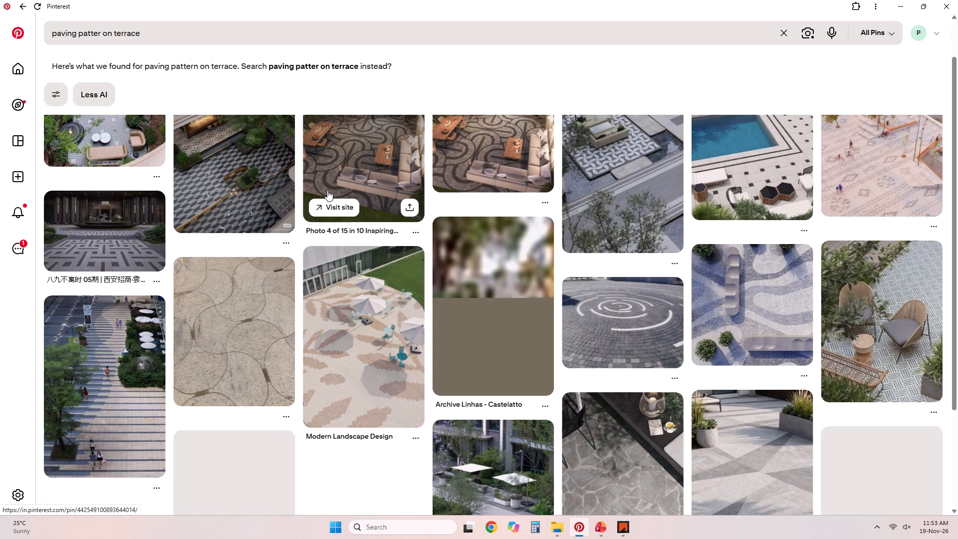
pyautogui.scroll(2, 327, 190)
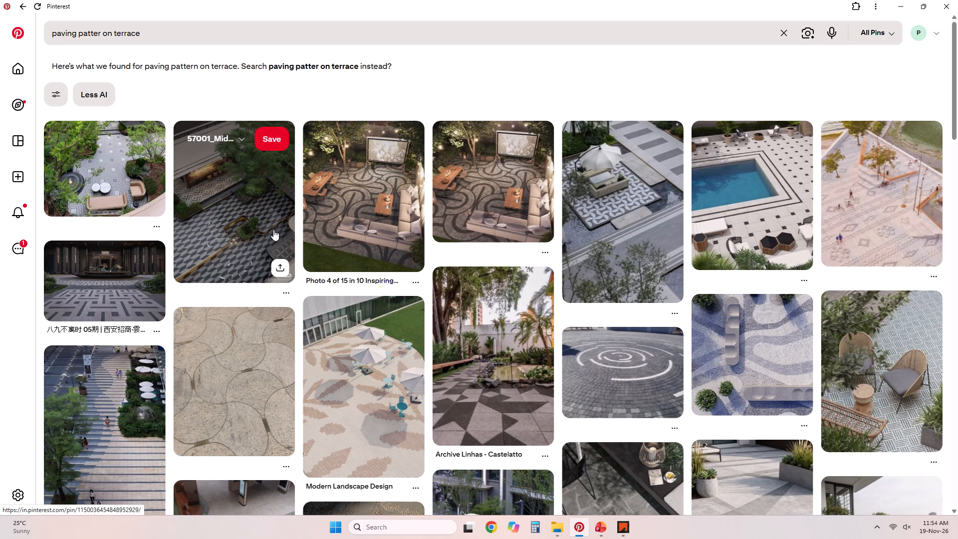
pyautogui.scroll(-5, 273, 230)
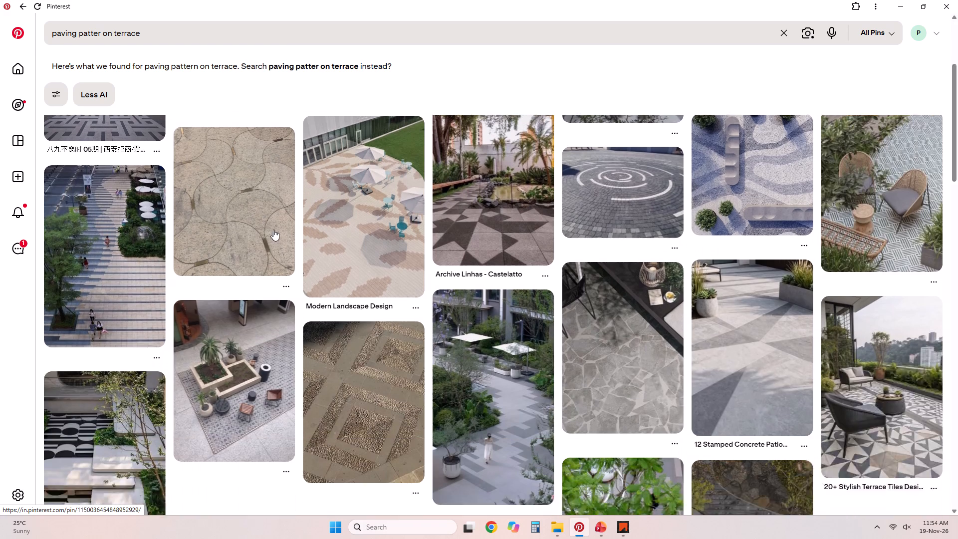
pyautogui.scroll(-4, 273, 230)
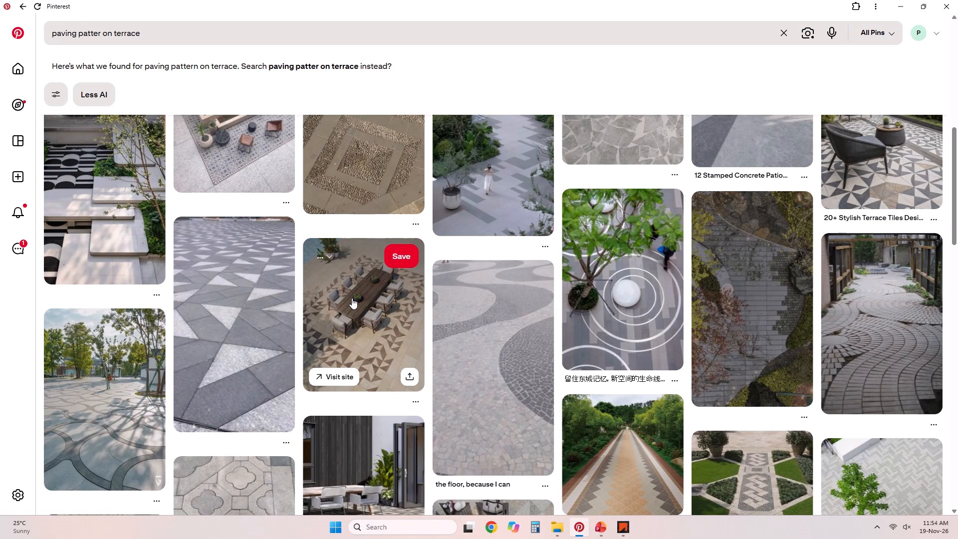
pyautogui.scroll(4, 351, 298)
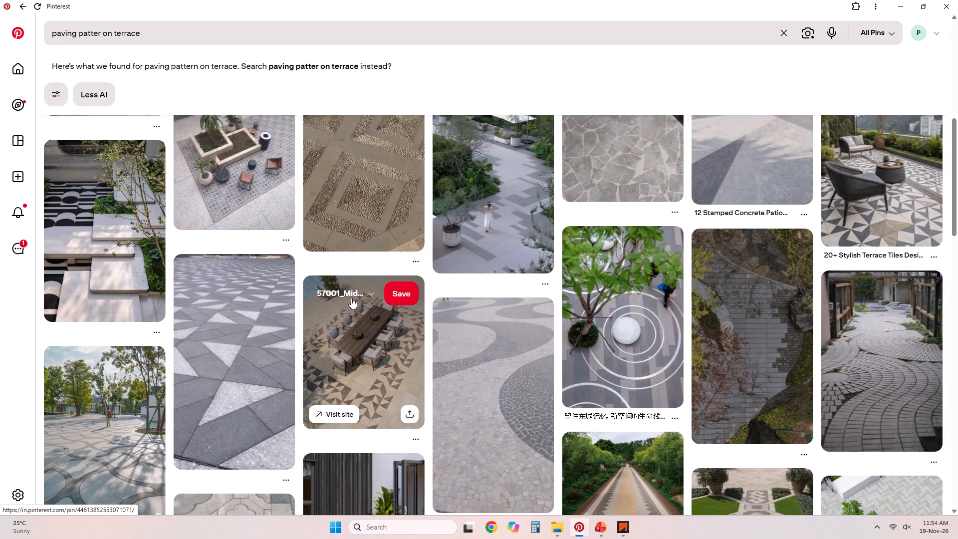
pyautogui.scroll(3, 351, 298)
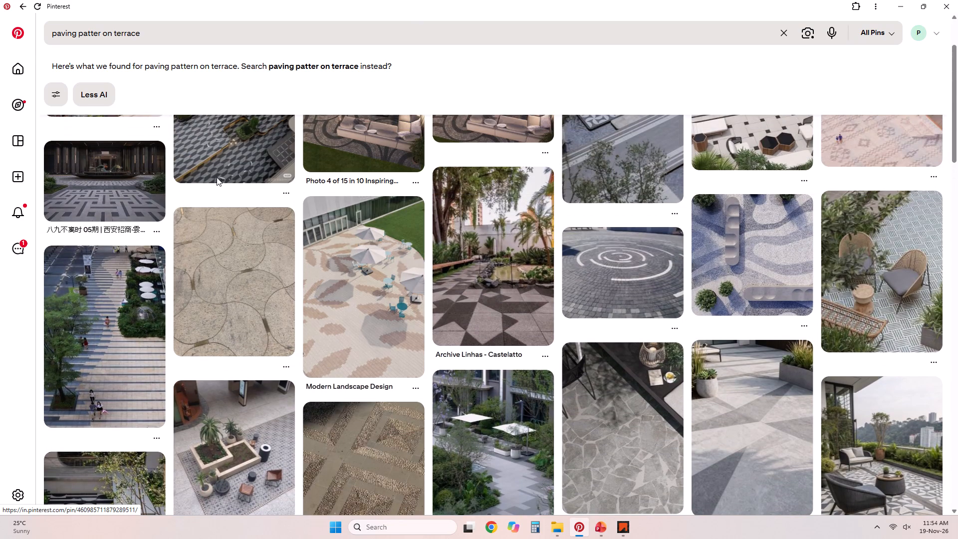
# Copy the dark courtyard picture with cube-pattern paving from the search results and paste it onto slide 6 in PowerPoint.
pyautogui.click(225, 165)
pyautogui.rightClick(332, 241)
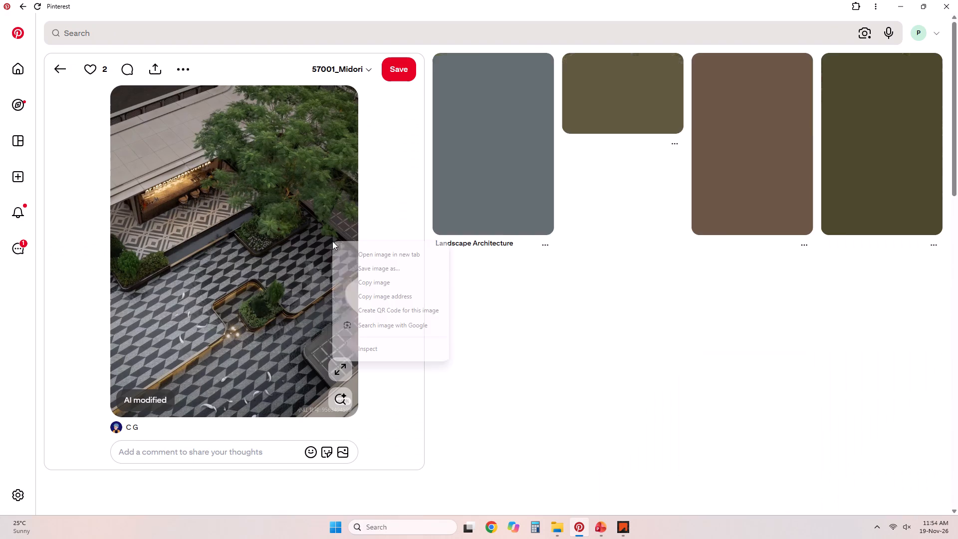
pyautogui.click(374, 288)
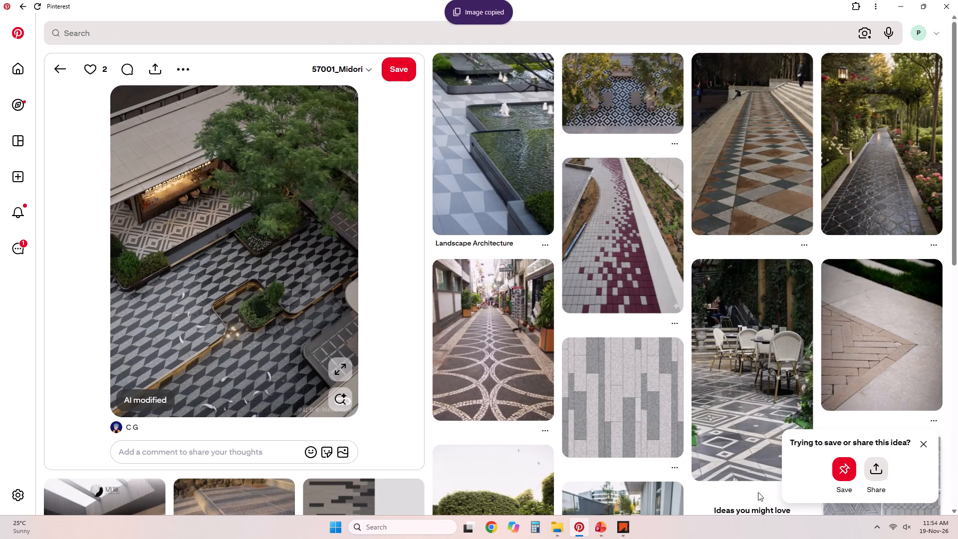
pyautogui.click(606, 529)
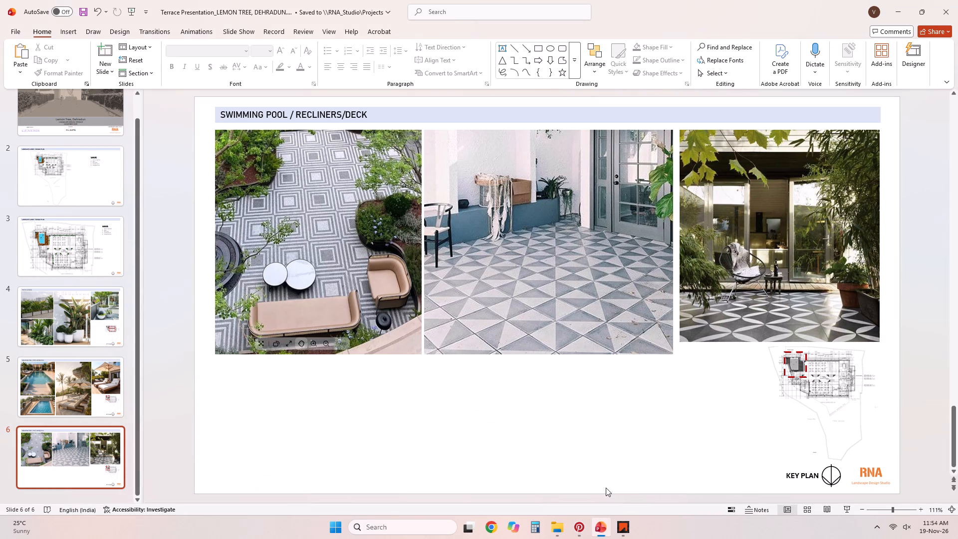
pyautogui.hotkey('ctrl', 'v')
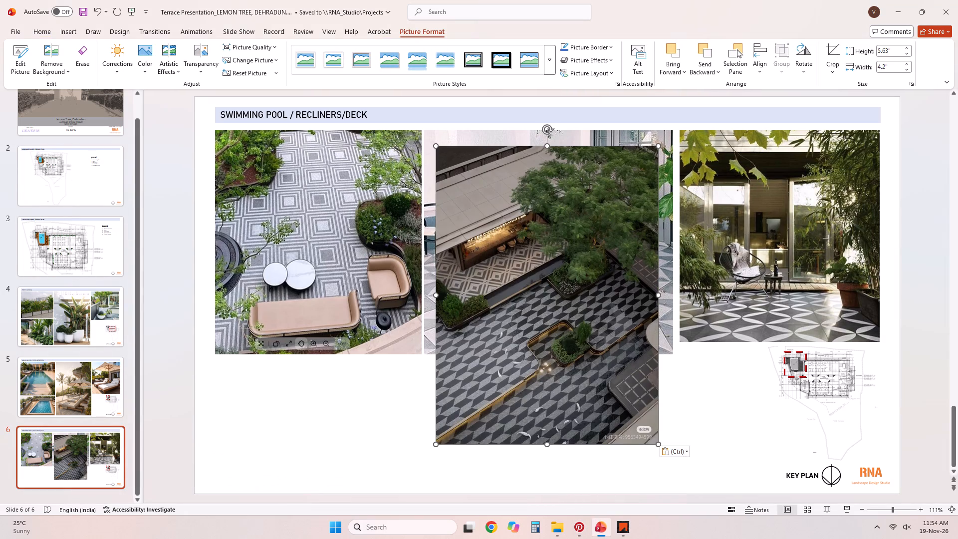
# Crop the watermarked bottom strip off the pasted courtyard picture, leaving it about 5.15" high.
pyautogui.rightClick(651, 366)
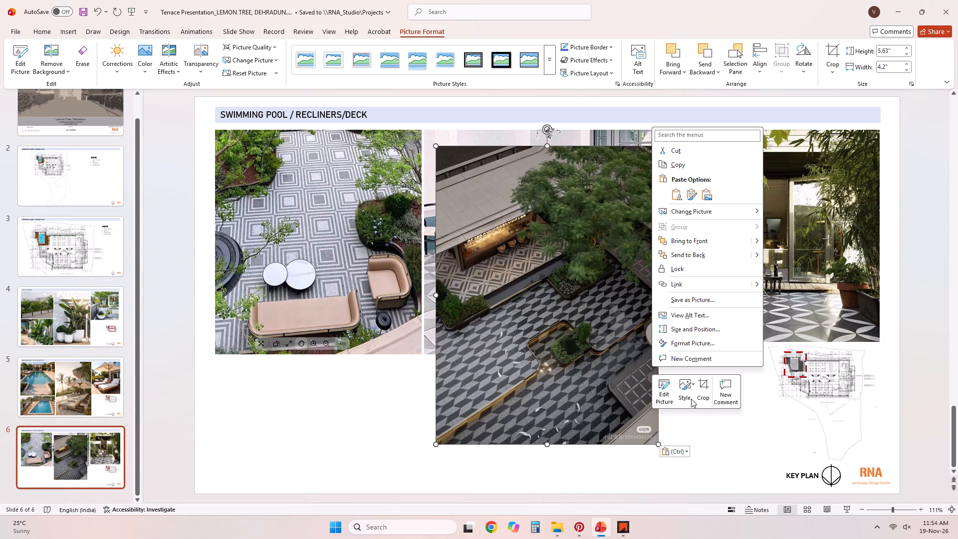
pyautogui.click(699, 391)
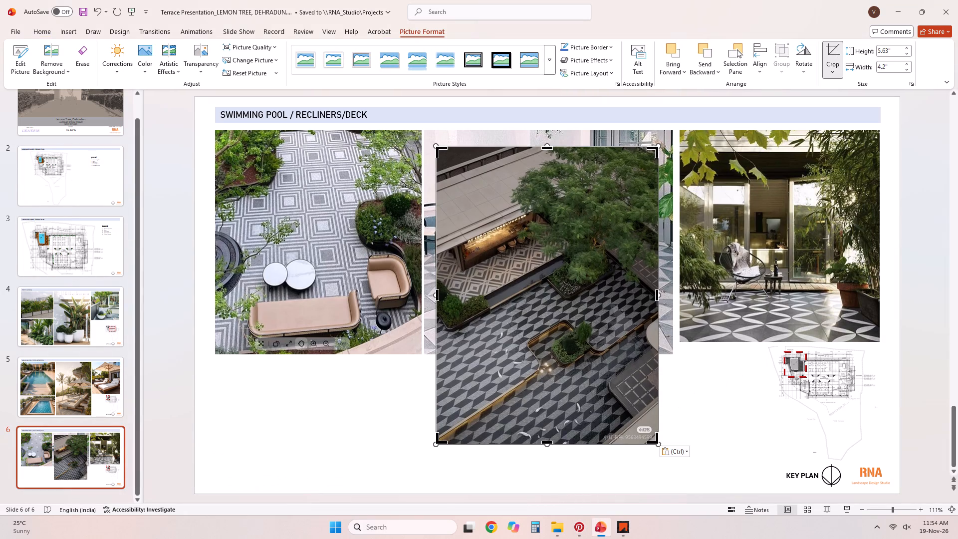
pyautogui.moveTo(546, 443); pyautogui.dragTo(554, 417)
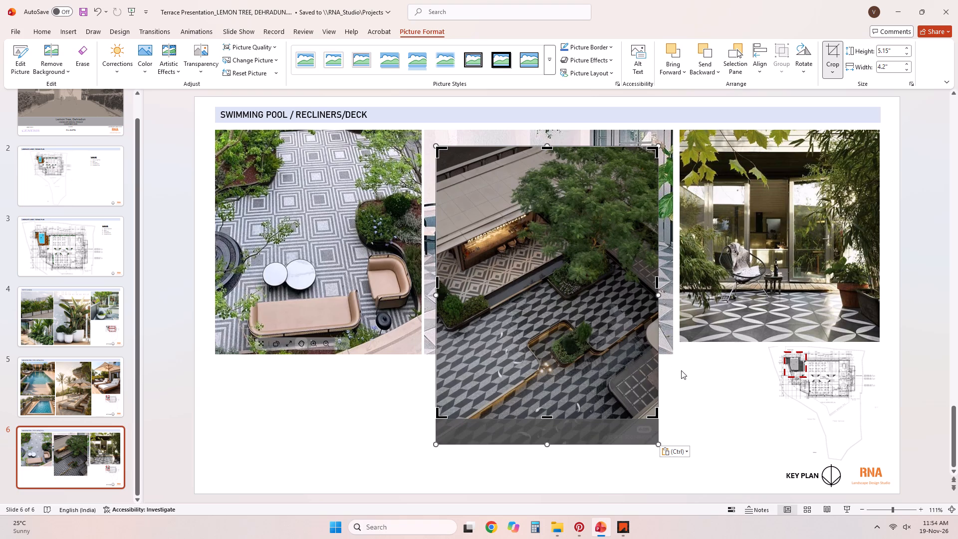
pyautogui.click(685, 377)
# Replace the middle triangle-tile picture with the courtyard picture, top-aligned with its neighbours and enlarged to about 5.68" by 4.64".
pyautogui.click(671, 319)
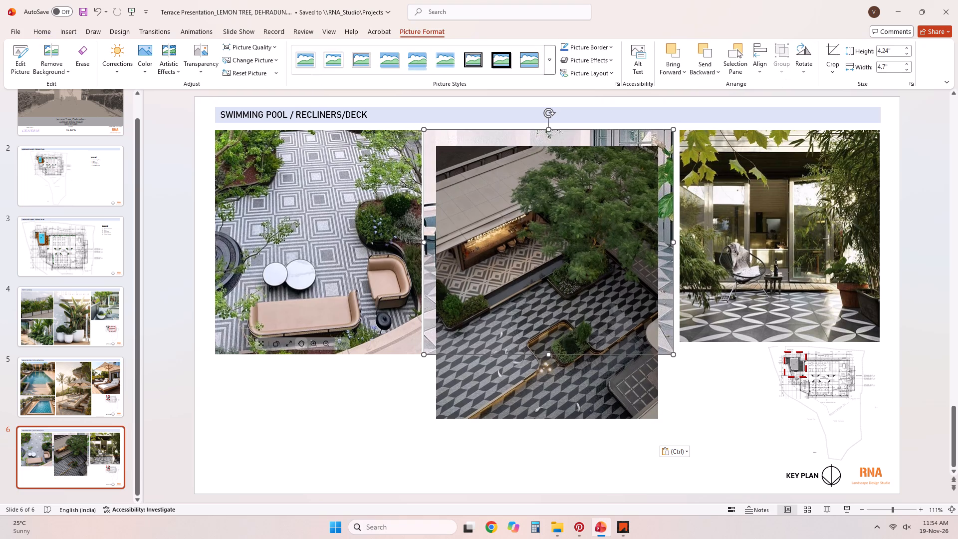
pyautogui.press('Delete')
pyautogui.moveTo(603, 335); pyautogui.dragTo(596, 322)
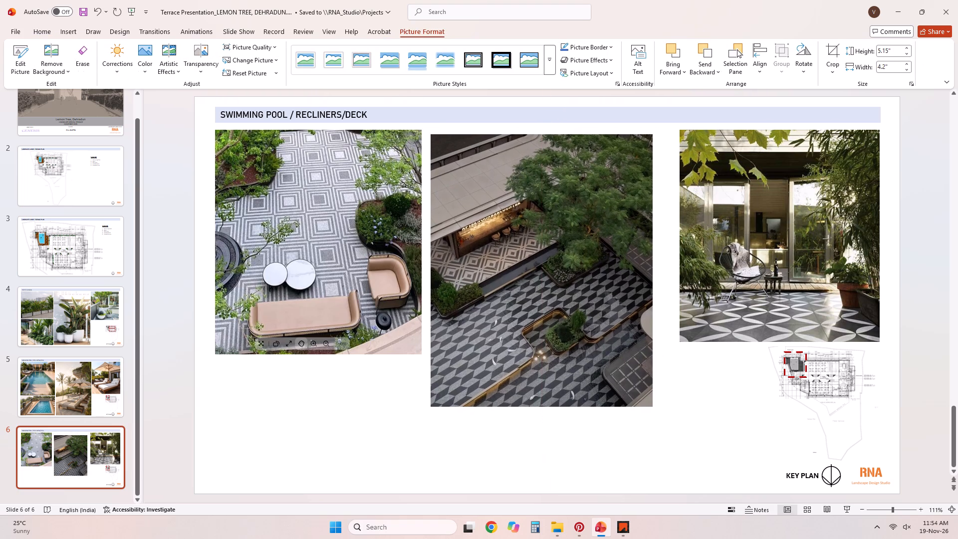
pyautogui.moveTo(596, 322); pyautogui.dragTo(595, 319)
pyautogui.moveTo(650, 402); pyautogui.dragTo(646, 371)
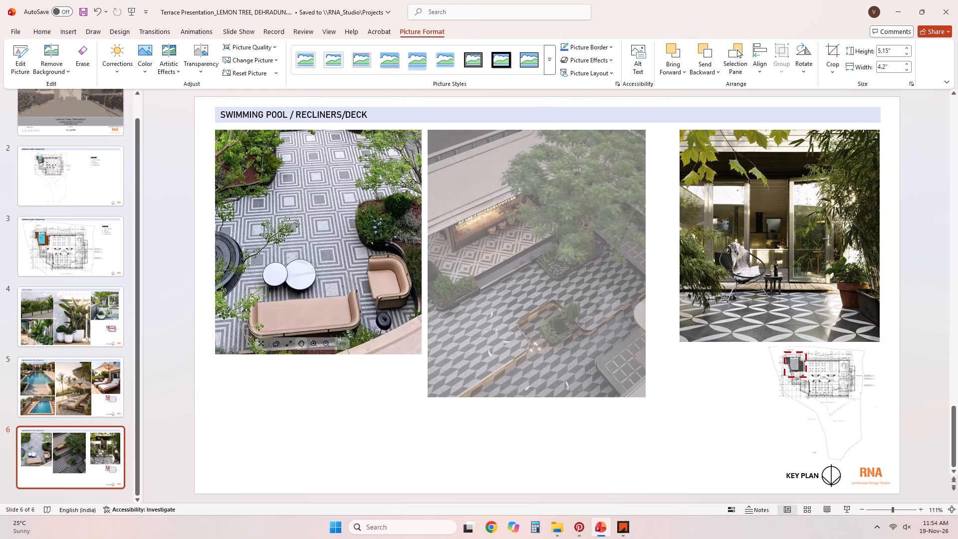
pyautogui.moveTo(646, 371); pyautogui.dragTo(651, 321)
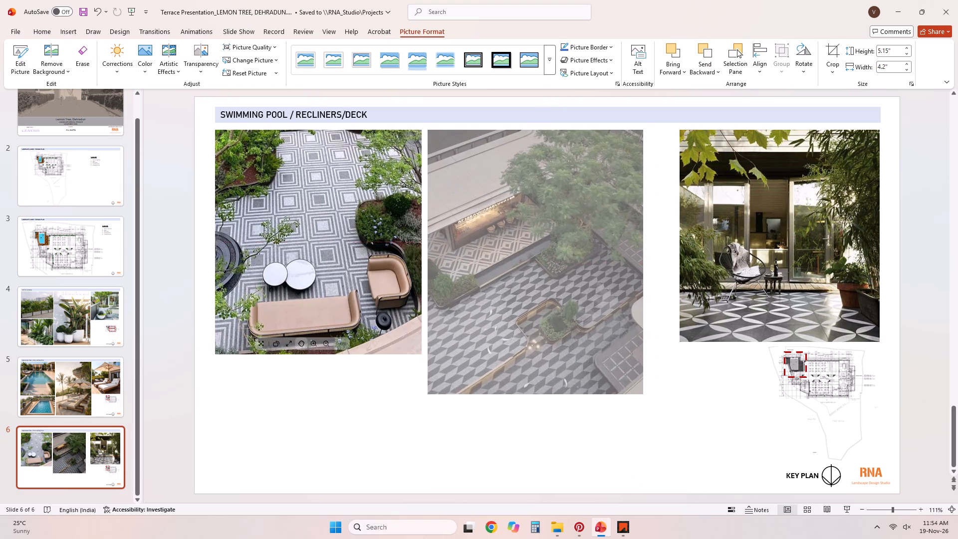
pyautogui.moveTo(651, 321); pyautogui.dragTo(674, 347)
# Crop the roof area off the top of the courtyard picture, leaving it about 4.55" high.
pyautogui.rightClick(639, 375)
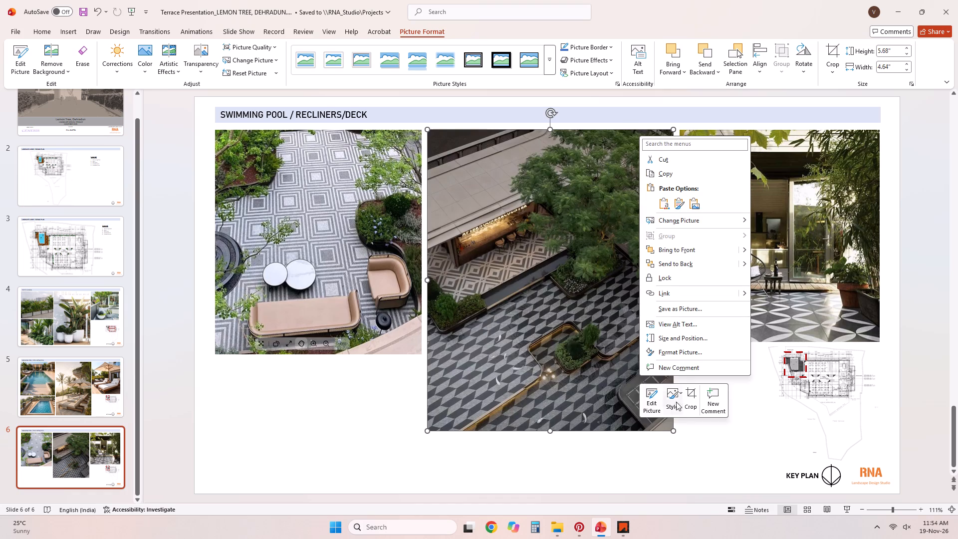
pyautogui.click(695, 407)
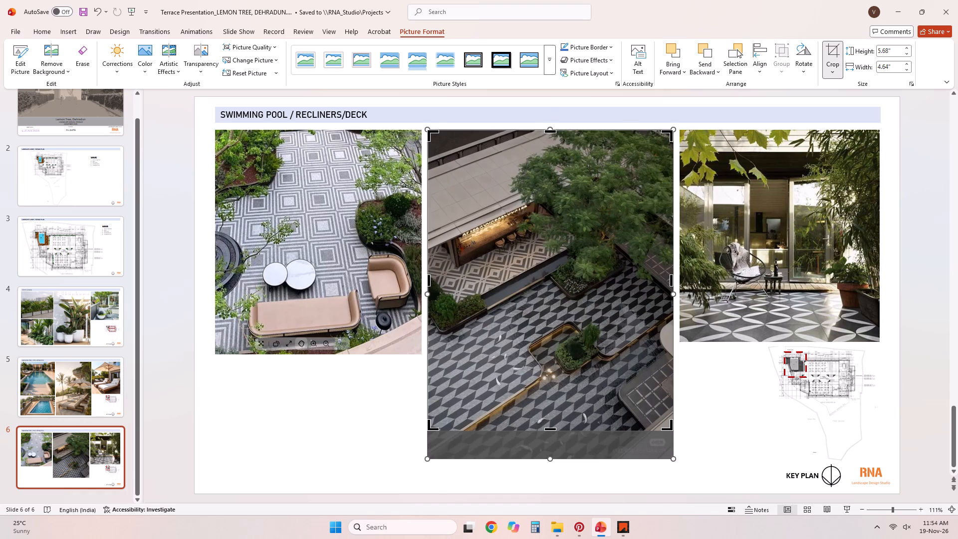
pyautogui.moveTo(547, 130); pyautogui.dragTo(542, 191)
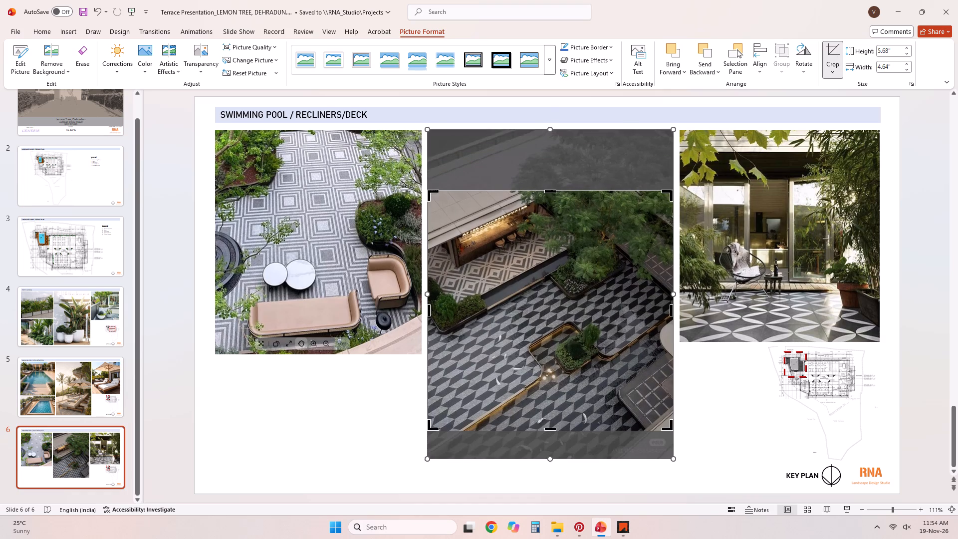
pyautogui.click(707, 366)
# Move the cropped courtyard picture up so its bottom edge sits about level with the square-pattern paving picture beside it.
pyautogui.moveTo(615, 360); pyautogui.dragTo(615, 297)
pyautogui.moveTo(626, 336); pyautogui.dragTo(626, 322)
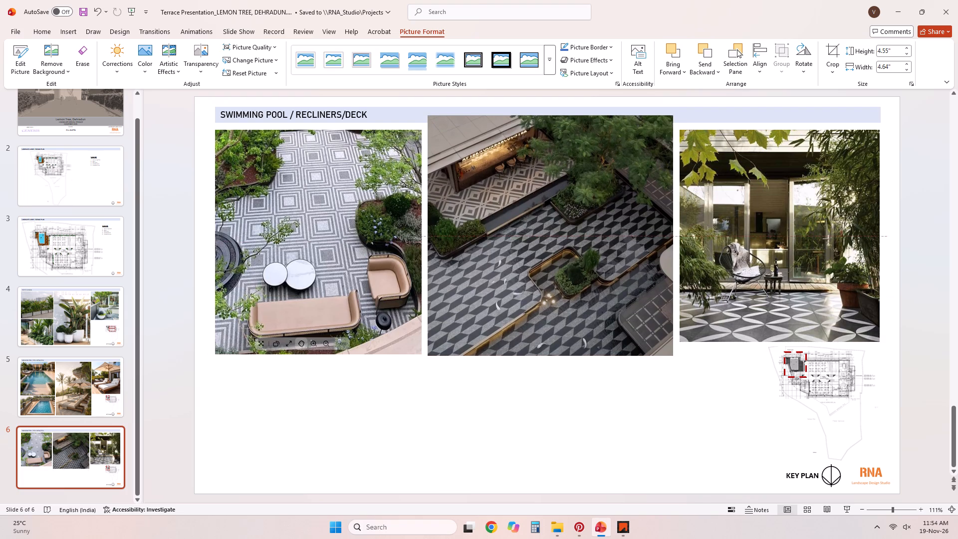
pyautogui.moveTo(626, 322); pyautogui.dragTo(626, 317)
# Crop the top of the courtyard picture so its upper edge lines up with the pictures on either side.
pyautogui.rightClick(626, 357)
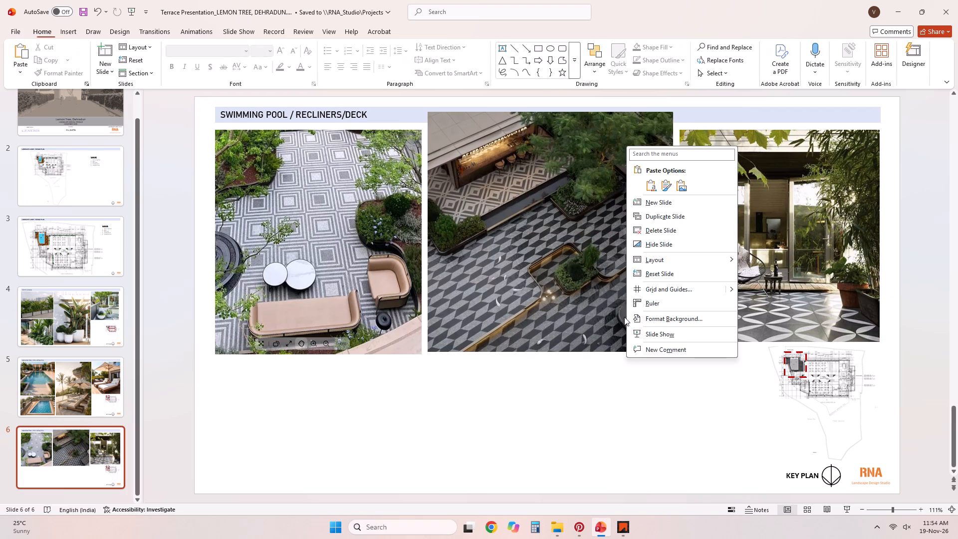
pyautogui.rightClick(569, 245)
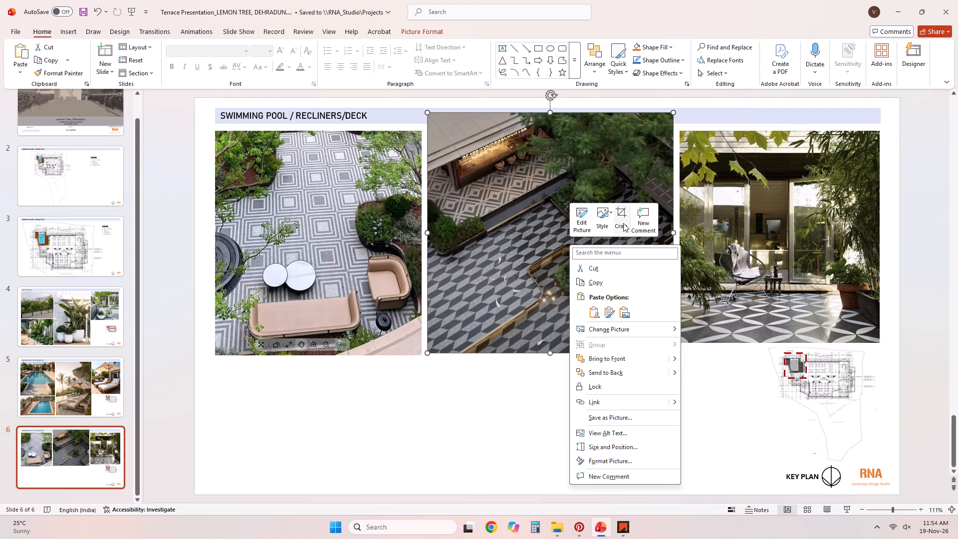
pyautogui.click(623, 223)
pyautogui.moveTo(548, 113); pyautogui.dragTo(545, 124)
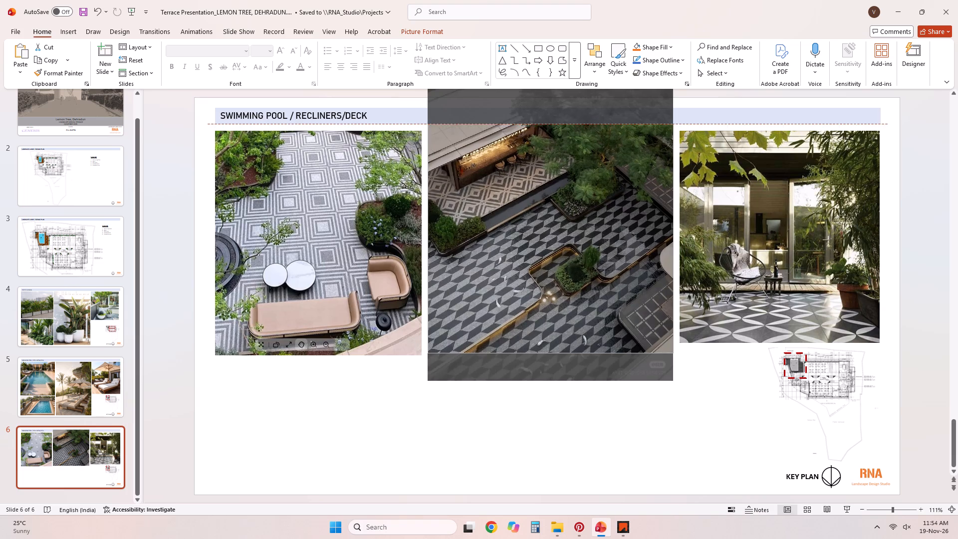
pyautogui.moveTo(545, 124); pyautogui.dragTo(543, 134)
pyautogui.click(621, 419)
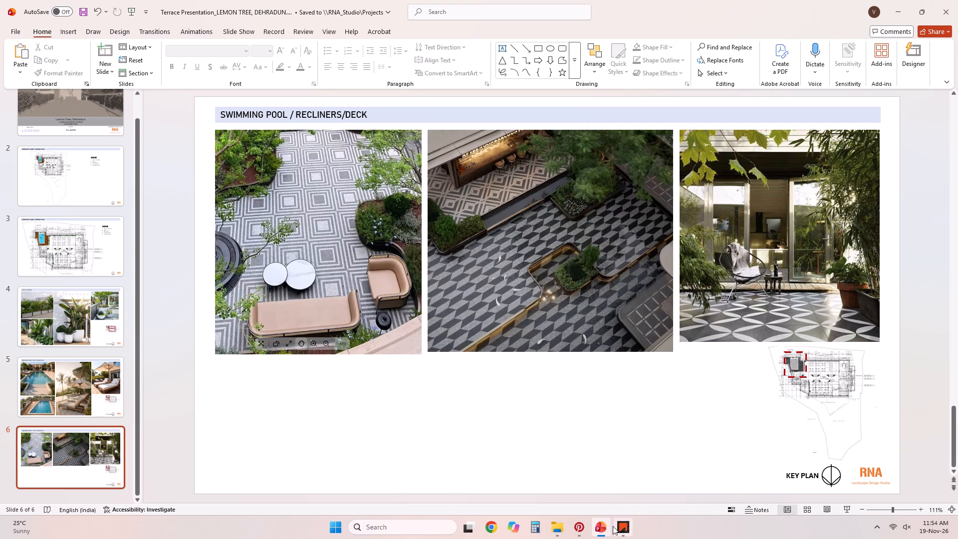
# Browse Pinterest's related pins and the terrace paving pattern results for another patterned-paving reference picture.
pyautogui.click(575, 526)
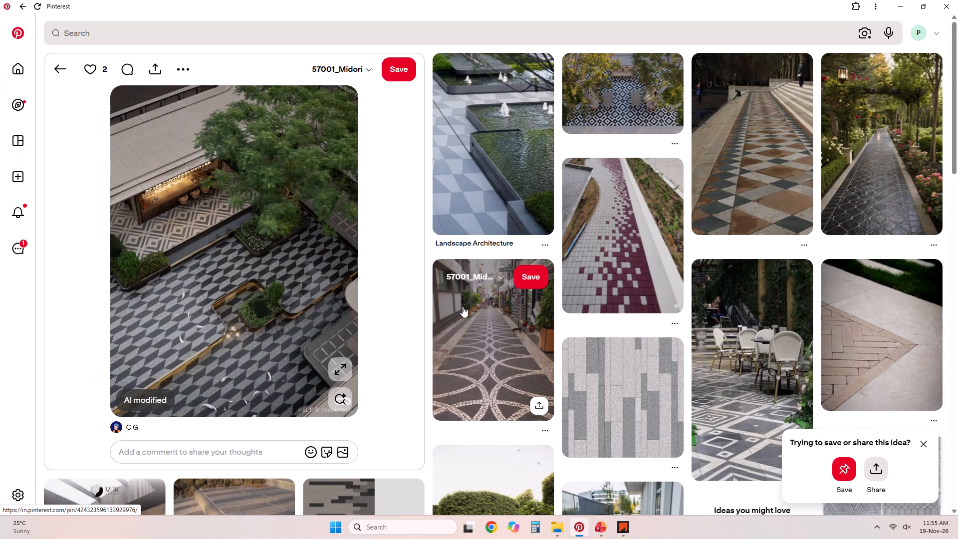
pyautogui.scroll(-7, 463, 306)
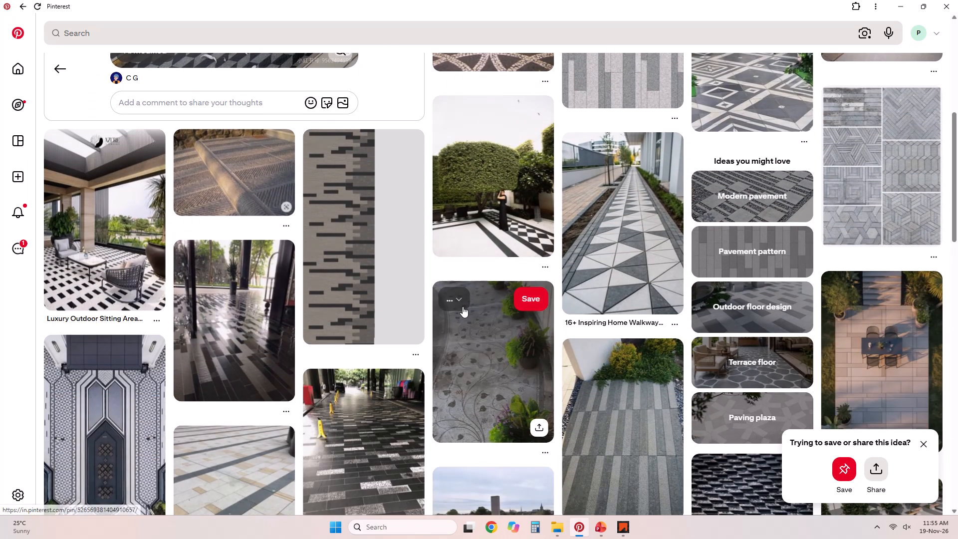
pyautogui.click(61, 64)
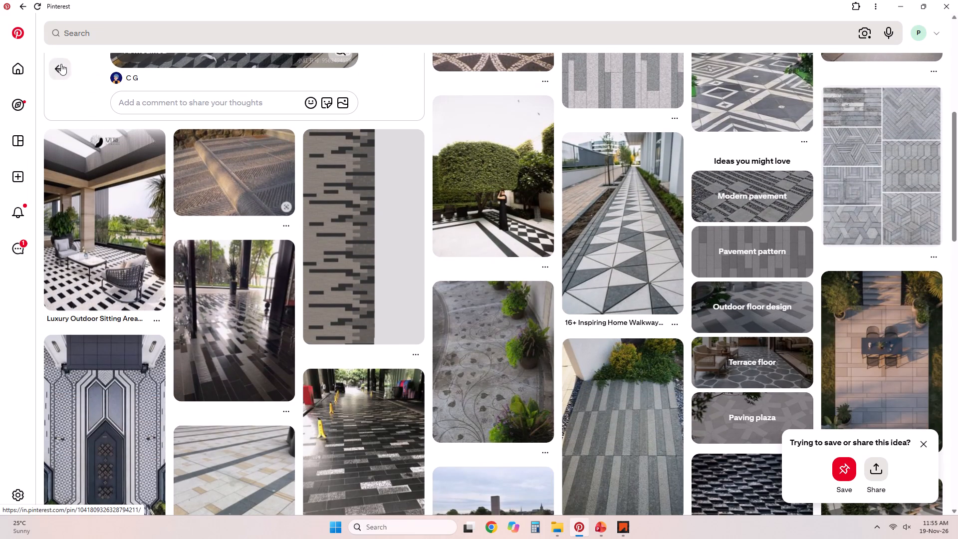
pyautogui.scroll(-3, 643, 283)
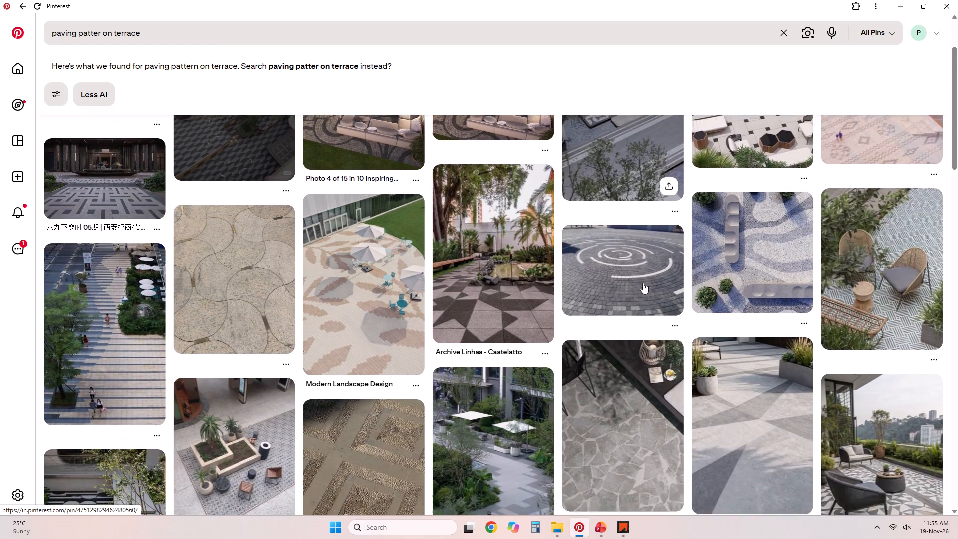
pyautogui.scroll(-1, 643, 283)
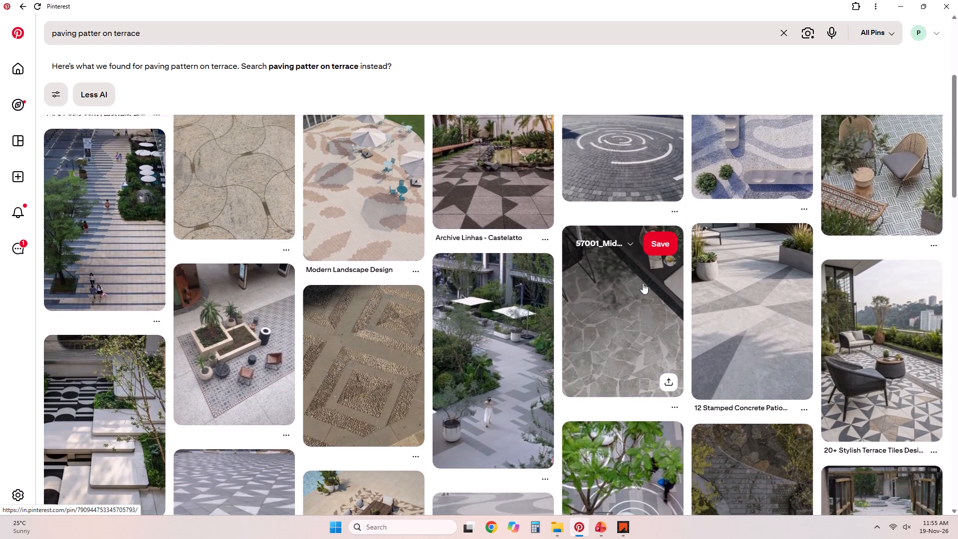
pyautogui.scroll(-2, 643, 283)
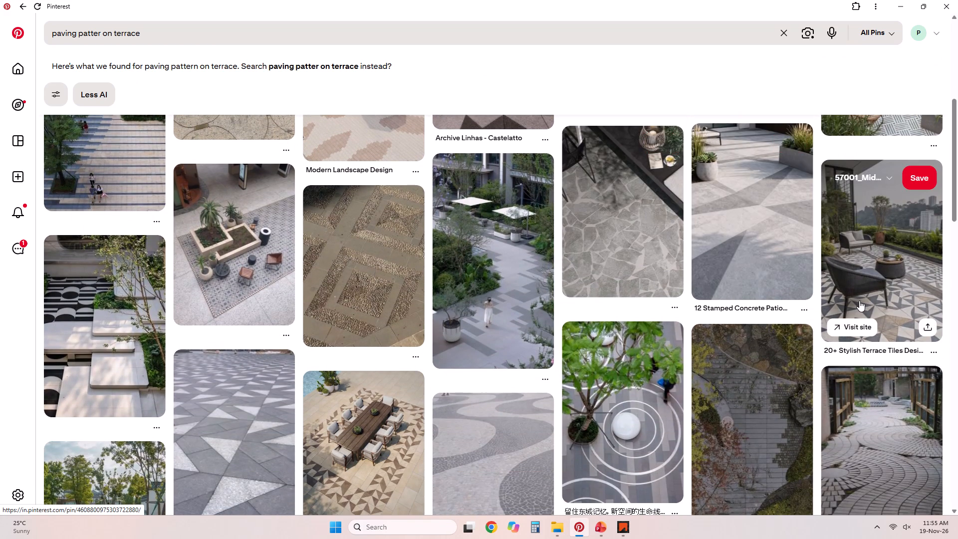
pyautogui.scroll(-2, 795, 293)
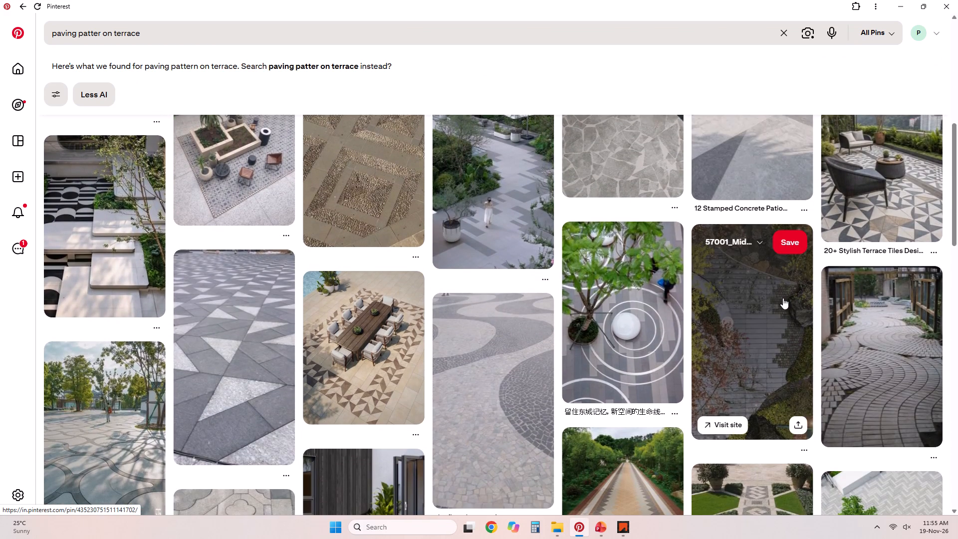
pyautogui.scroll(-4, 783, 298)
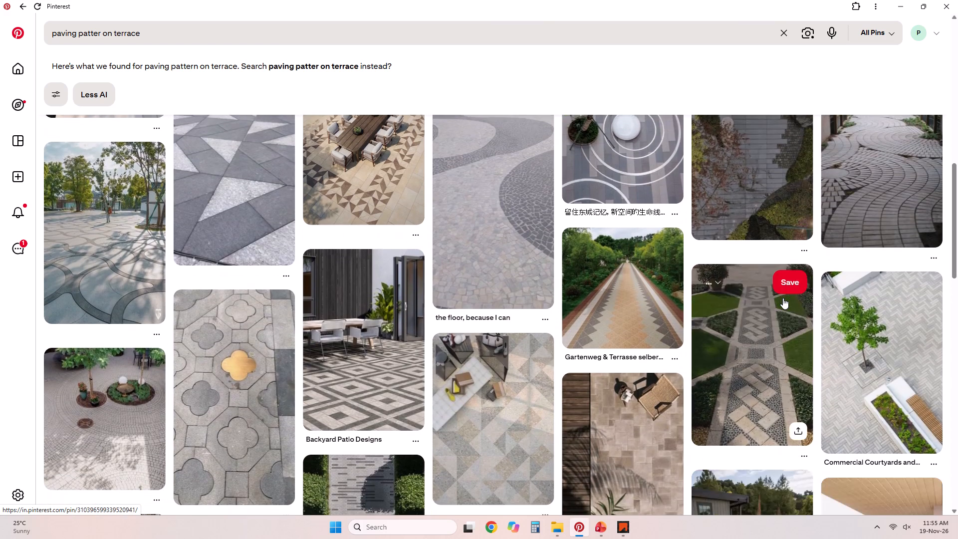
pyautogui.scroll(-2, 783, 298)
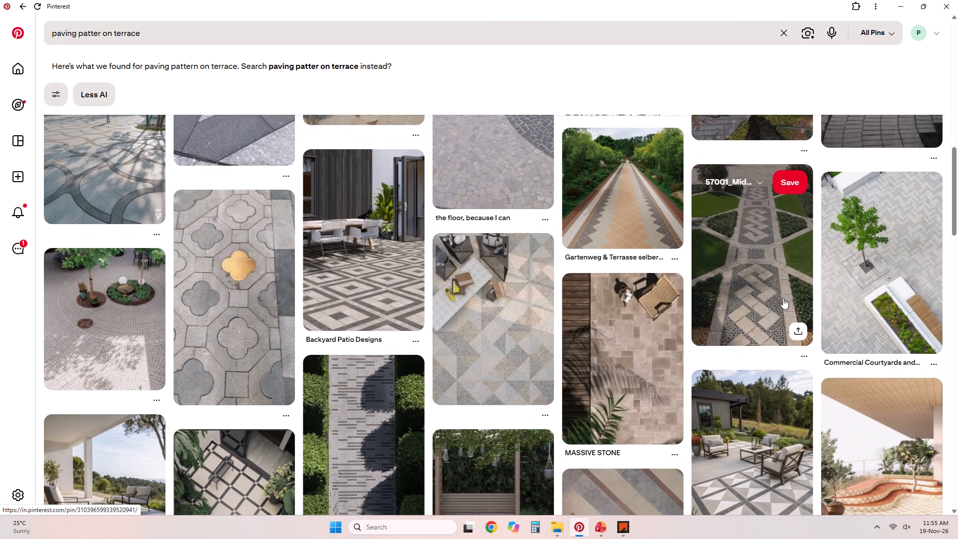
pyautogui.scroll(-1, 783, 298)
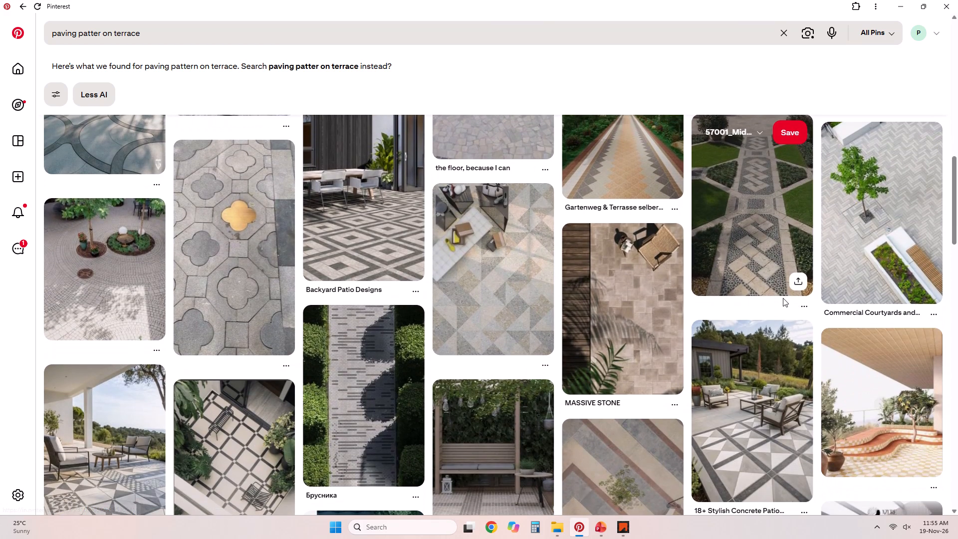
pyautogui.scroll(-1, 783, 298)
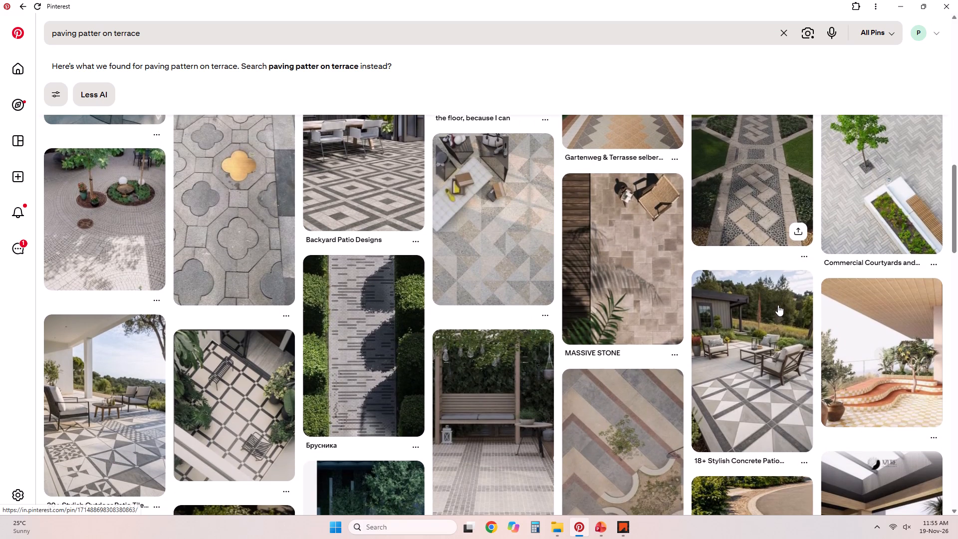
pyautogui.scroll(2, 773, 379)
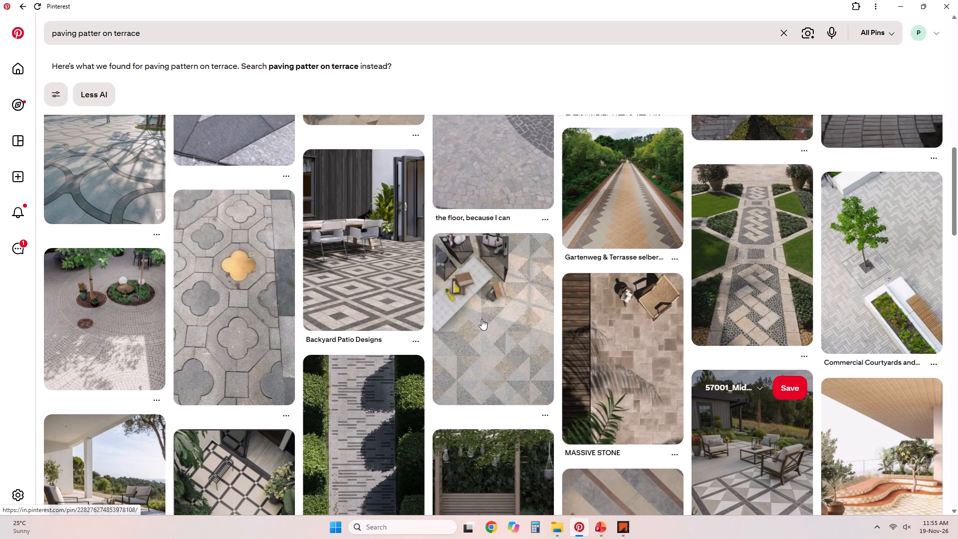
pyautogui.scroll(2, 349, 286)
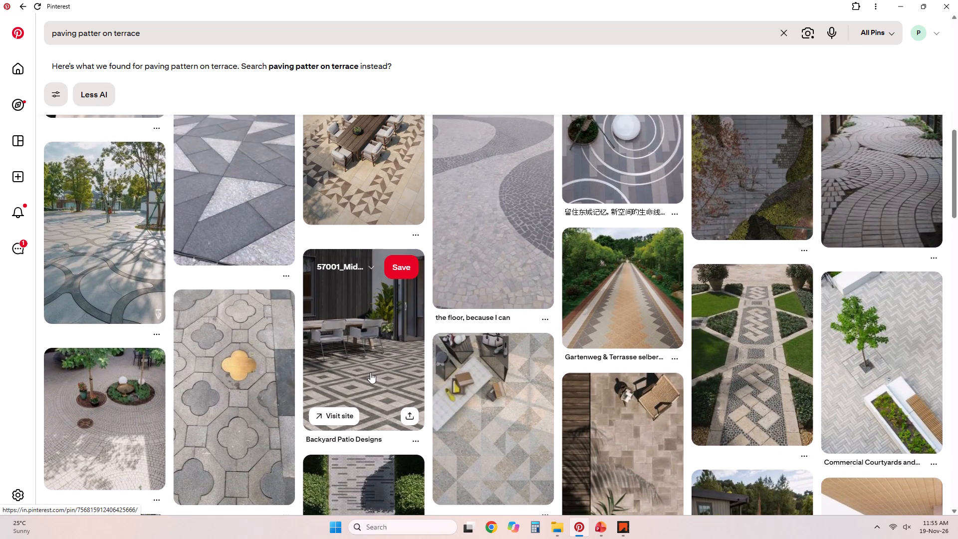
pyautogui.scroll(3, 370, 372)
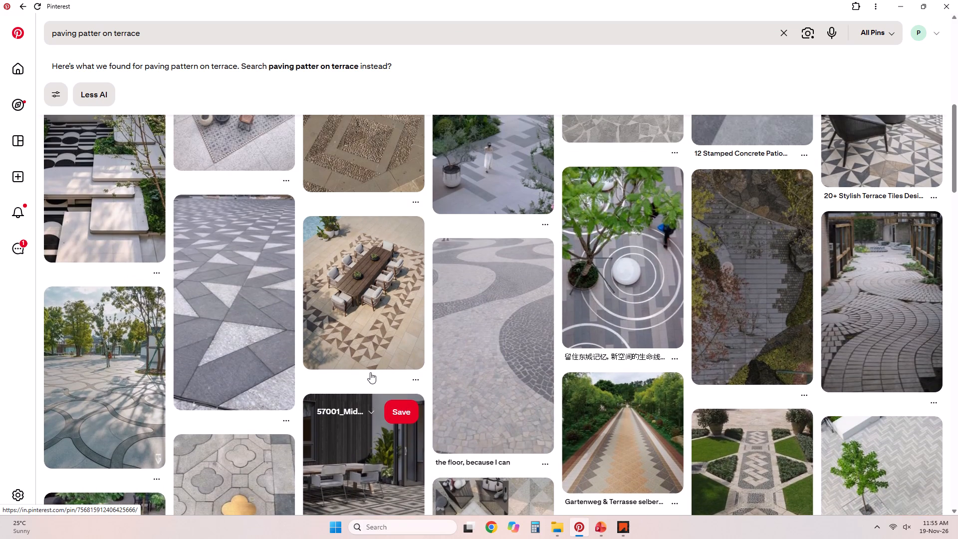
# Copy the "16 Amazing small backyard ideas" picture, found via the patterned dining terrace pin, and paste it onto slide 6.
pyautogui.click(408, 307)
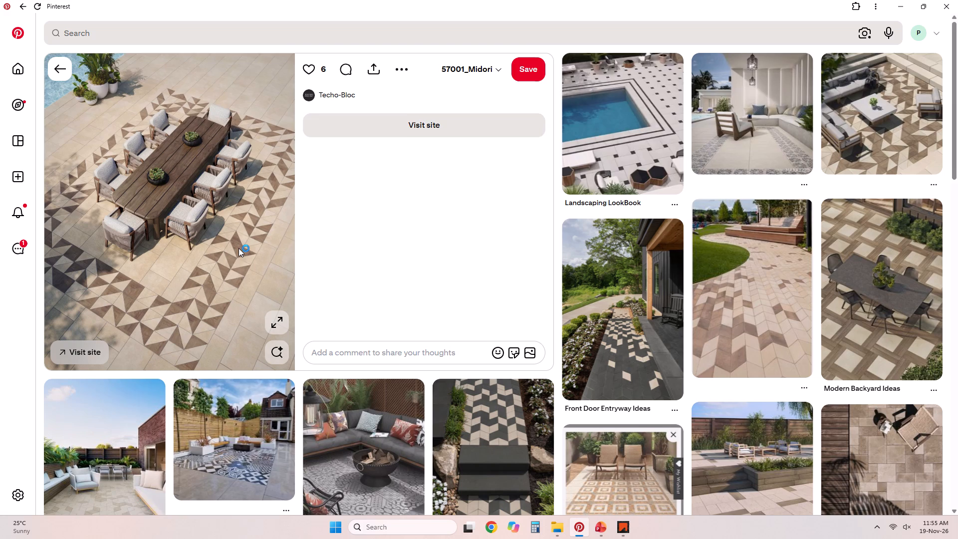
pyautogui.scroll(-2, 239, 244)
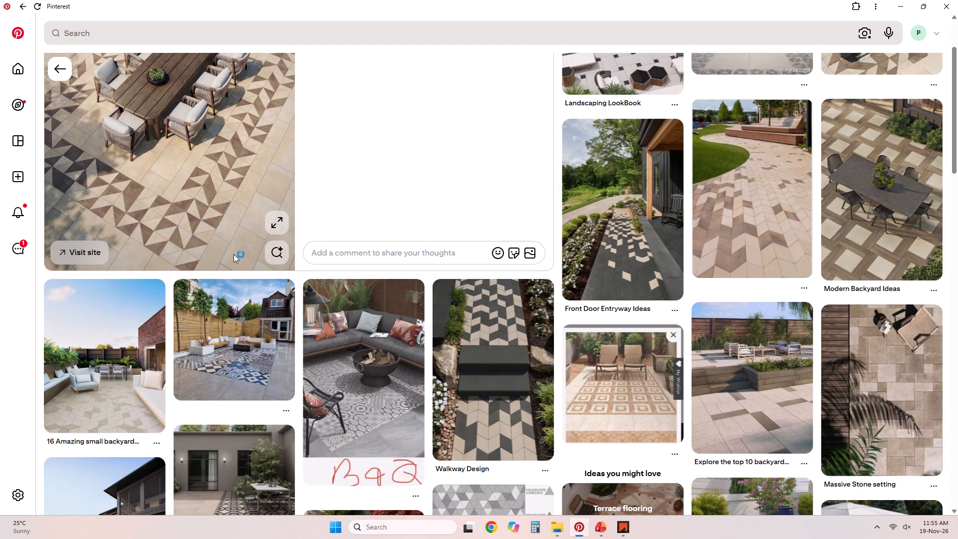
pyautogui.click(125, 381)
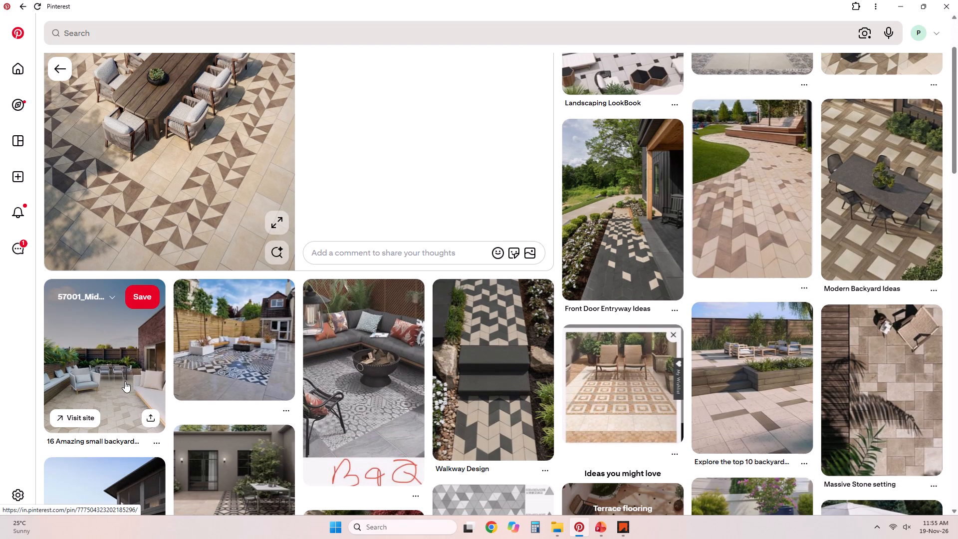
pyautogui.rightClick(180, 282)
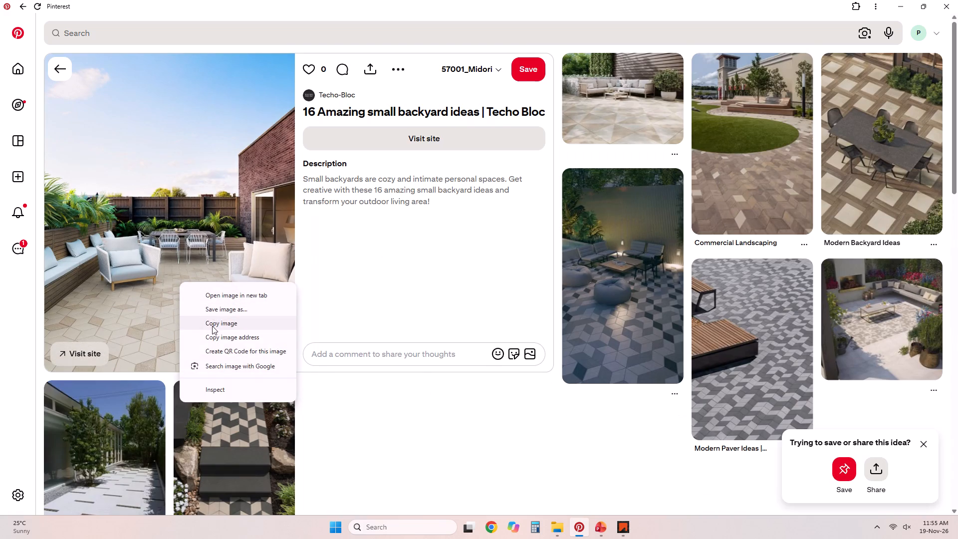
pyautogui.click(212, 326)
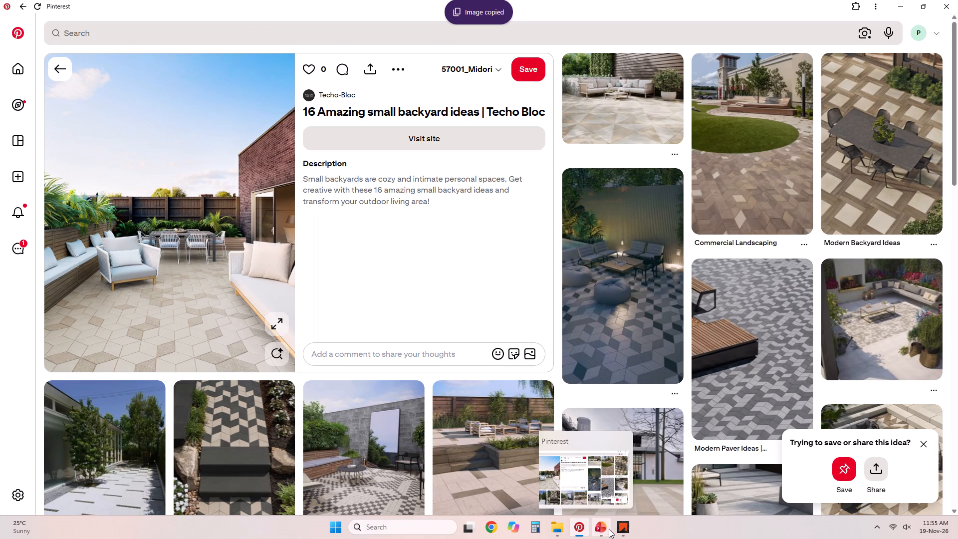
pyautogui.click(609, 478)
pyautogui.hotkey('ctrl', 'v')
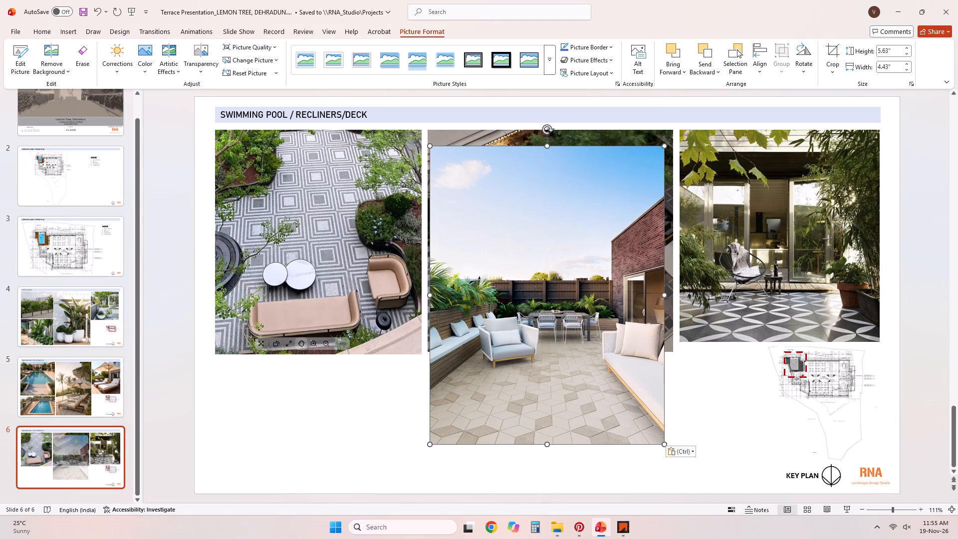
# Crop the sky and background off the top of the pasted backyard picture, leaving it 2.16" high.
pyautogui.rightClick(657, 312)
pyautogui.click(710, 326)
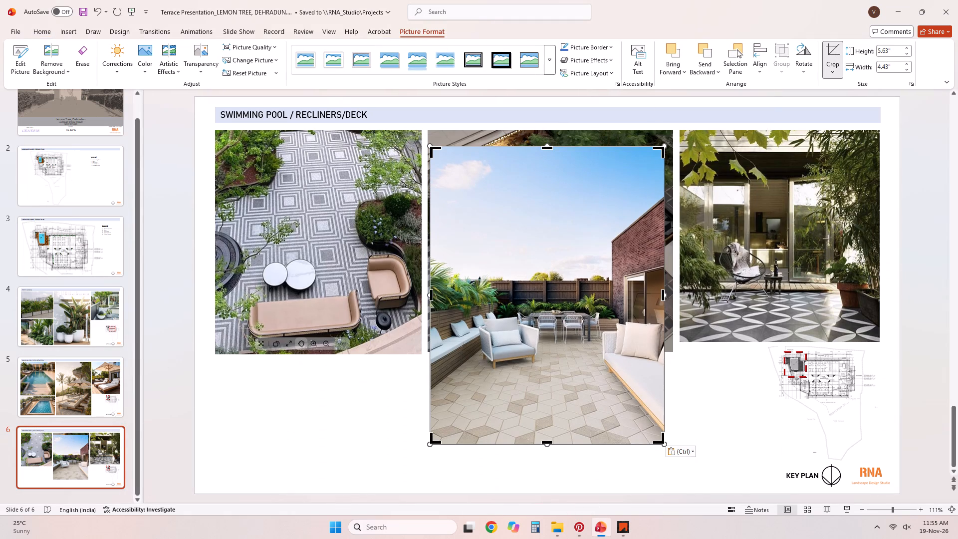
pyautogui.moveTo(546, 147); pyautogui.dragTo(522, 330)
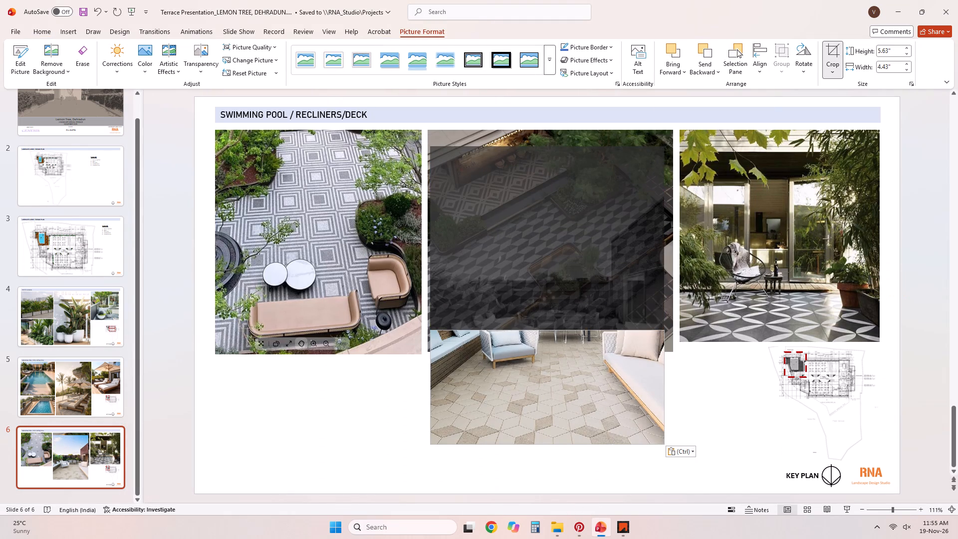
pyautogui.moveTo(522, 330); pyautogui.dragTo(522, 331)
pyautogui.click(724, 417)
# Move the cropped backyard paving picture beneath the square-pattern paving picture, aligned with the left edge of the slide's title bar.
pyautogui.moveTo(613, 380); pyautogui.dragTo(612, 382)
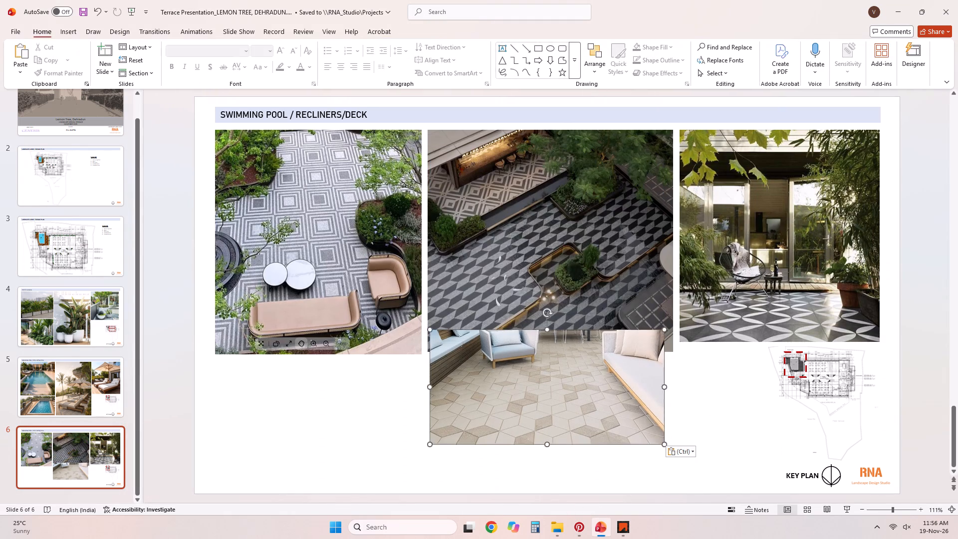
pyautogui.moveTo(612, 382); pyautogui.dragTo(393, 410)
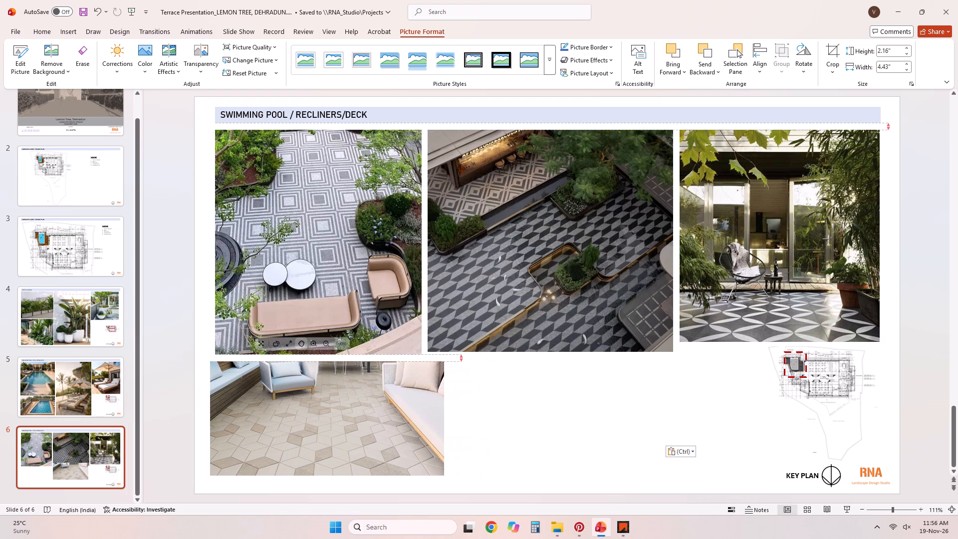
pyautogui.moveTo(393, 410); pyautogui.dragTo(399, 410)
pyautogui.click(510, 419)
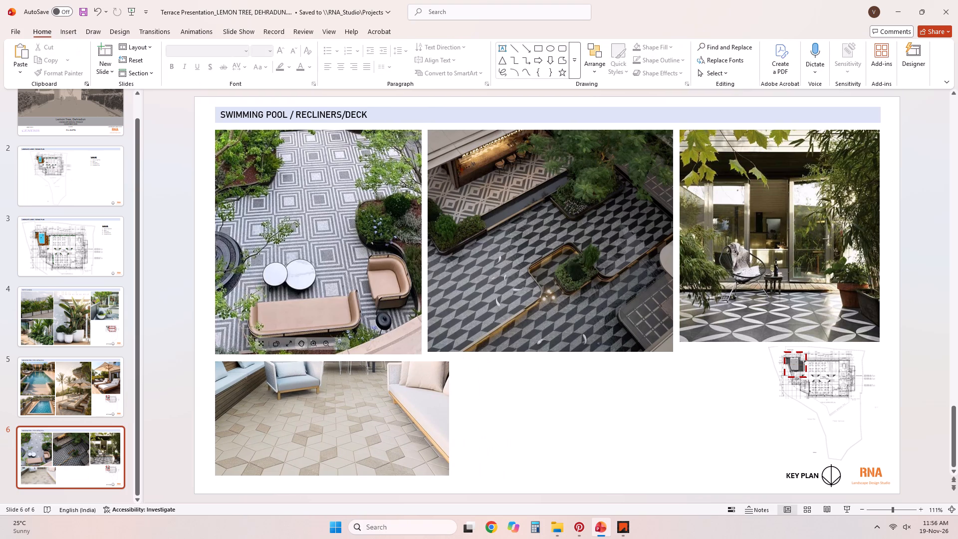
# Raise the square-pattern paving picture level with the courtyard picture's bottom edge and crop its top to match, leaving it about 4.2" high.
pyautogui.click(415, 324)
pyautogui.click(415, 324)
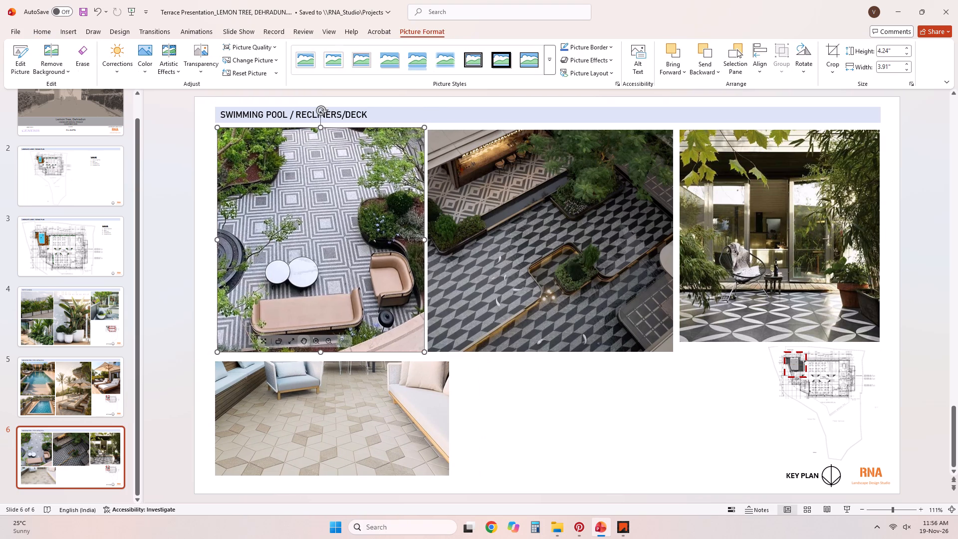
pyautogui.rightClick(394, 257)
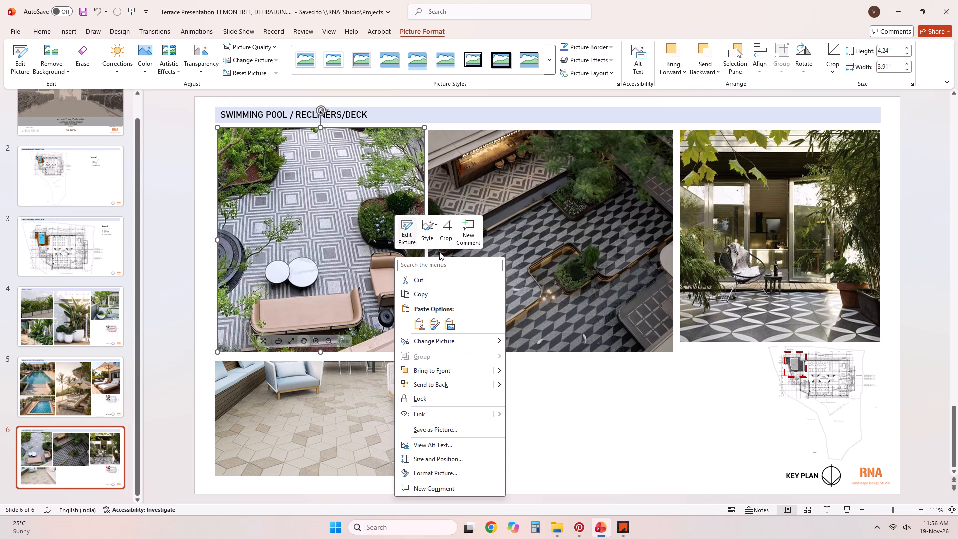
pyautogui.click(446, 234)
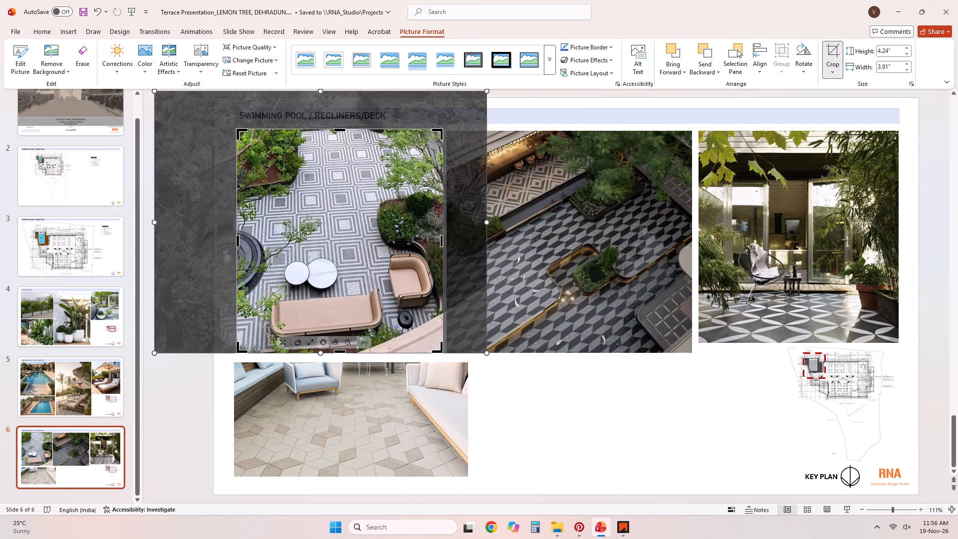
pyautogui.click(339, 130)
pyautogui.click(339, 133)
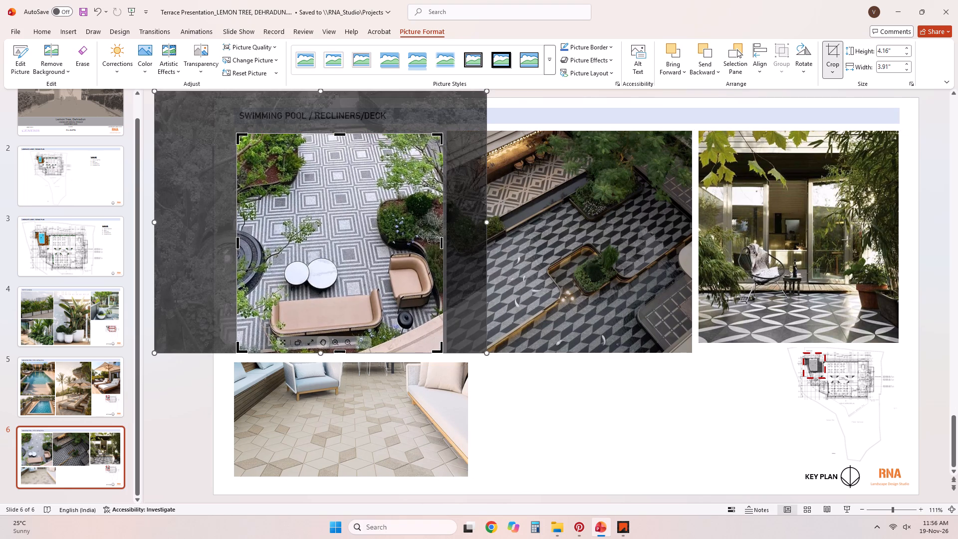
pyautogui.click(532, 394)
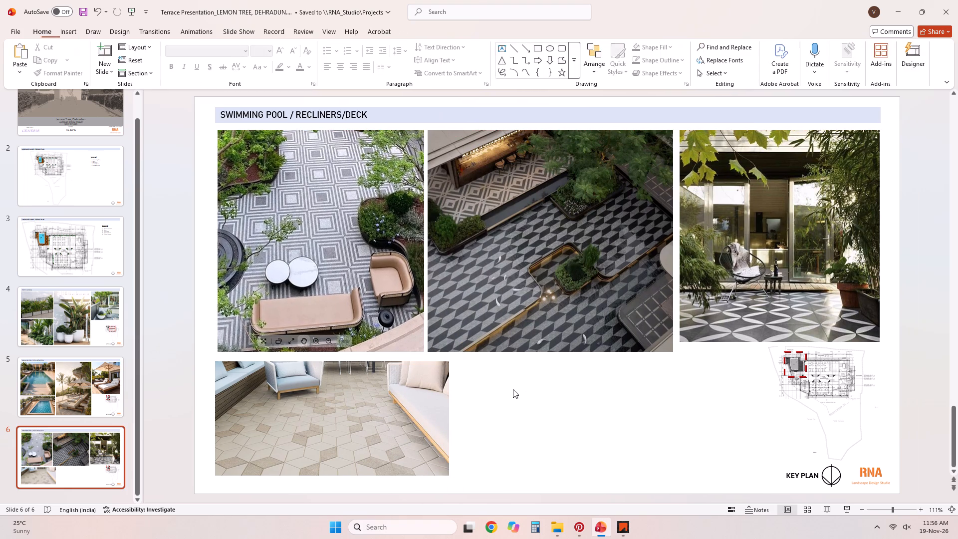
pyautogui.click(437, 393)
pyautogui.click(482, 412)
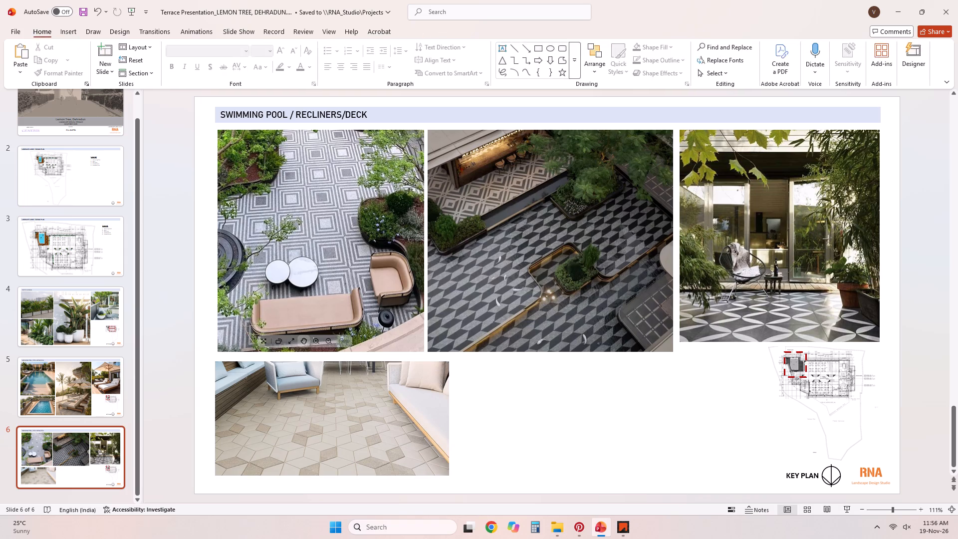
# Crop the right side of the backyard paving picture to line up with the right edge of the square-pattern picture above.
pyautogui.rightClick(436, 416)
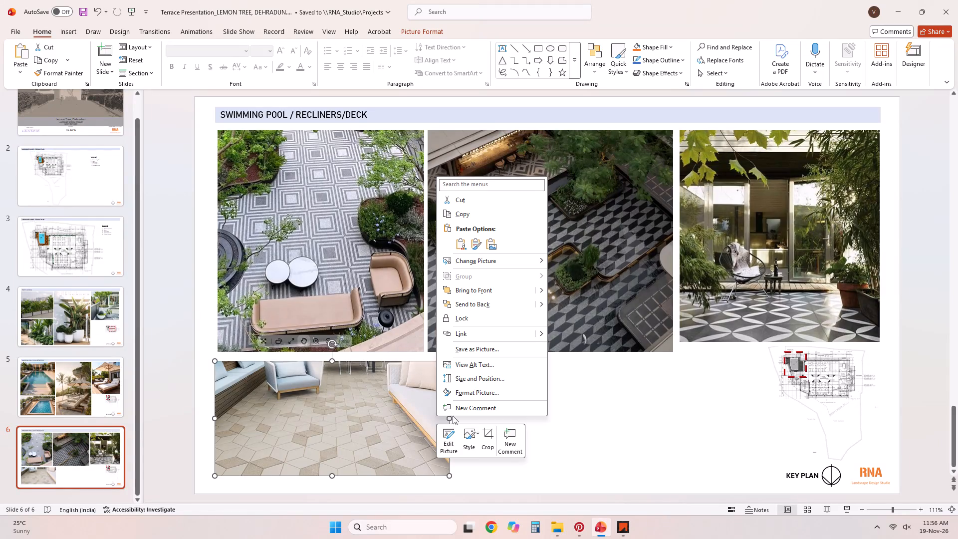
pyautogui.click(486, 432)
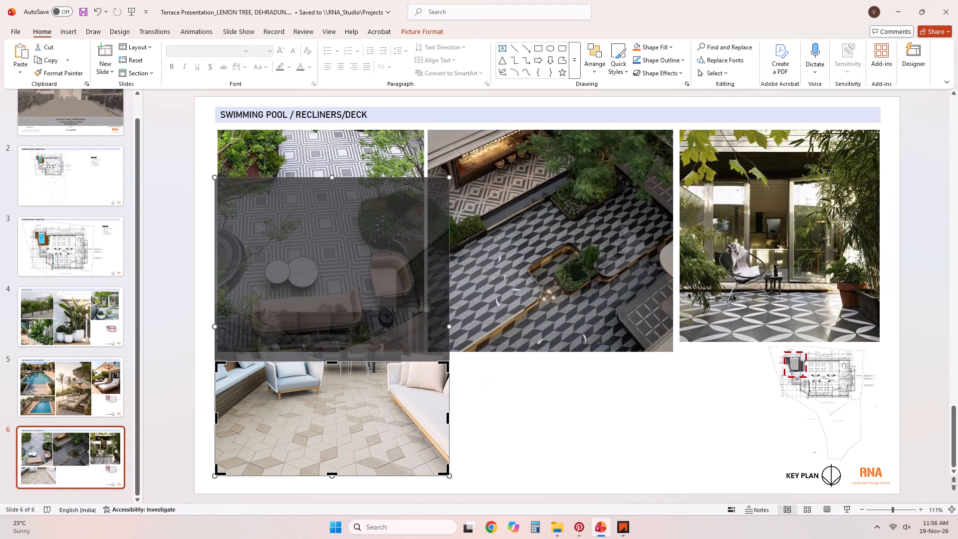
pyautogui.moveTo(447, 418); pyautogui.dragTo(421, 415)
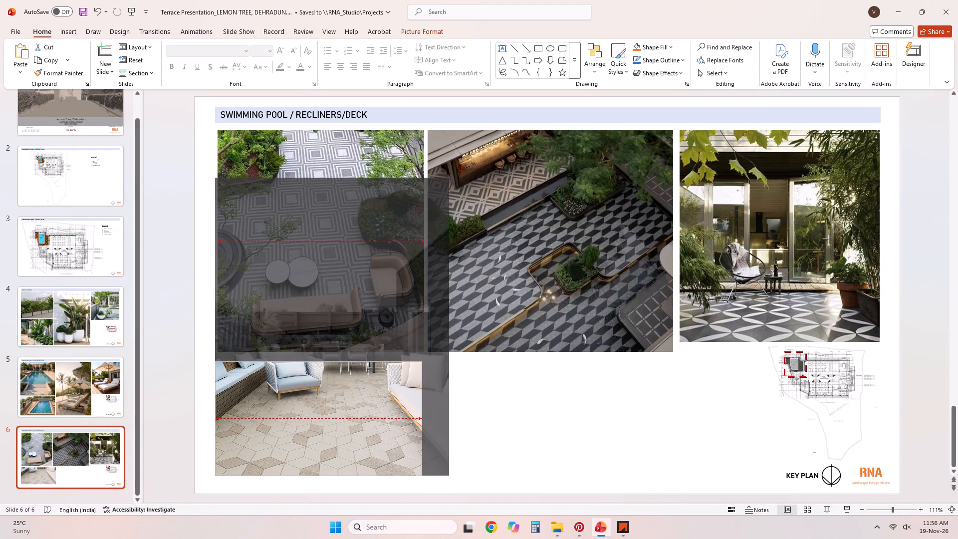
pyautogui.moveTo(421, 415); pyautogui.dragTo(424, 415)
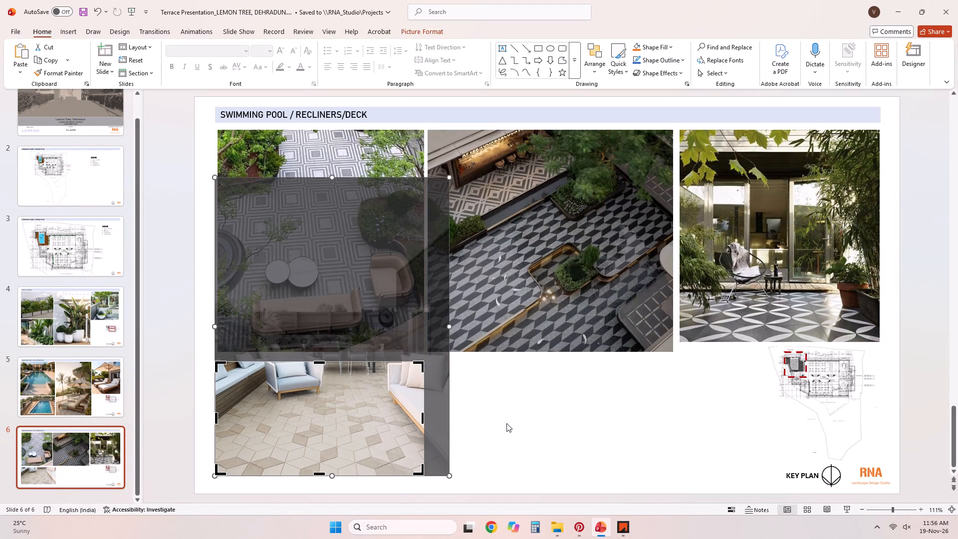
pyautogui.click(506, 423)
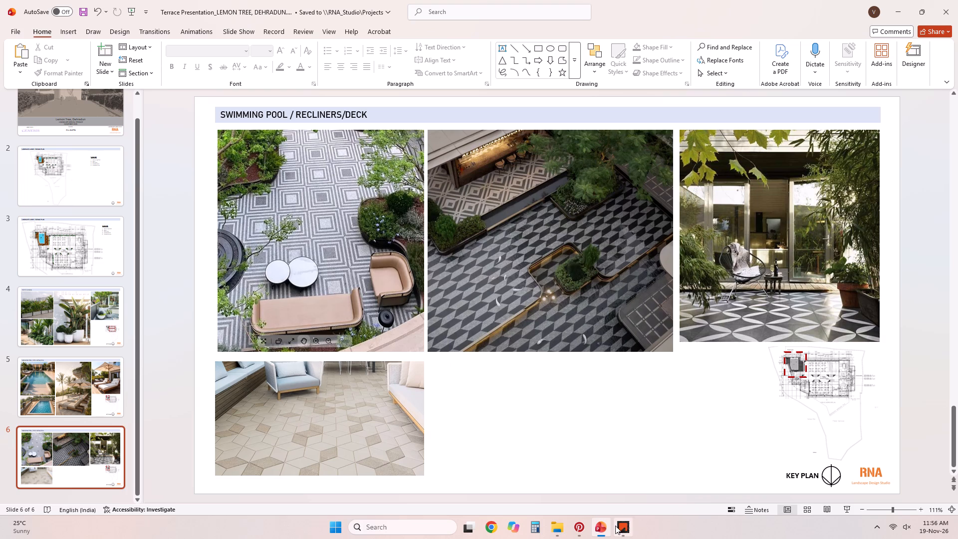
# Switch to Pinterest and examine the pins related to "16 Amazing small backyard ideas" for another patterned-paving reference.
pyautogui.click(575, 524)
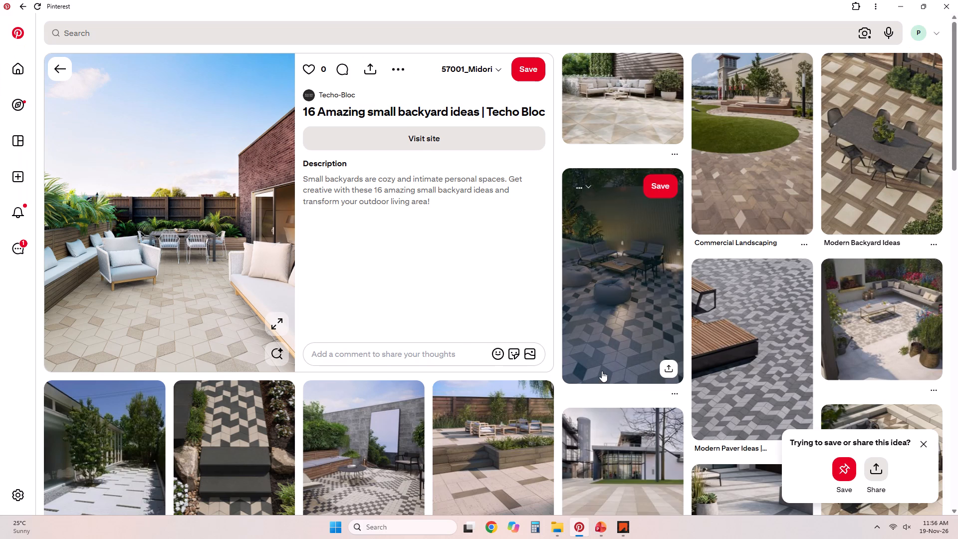
pyautogui.scroll(2, 602, 371)
pyautogui.scroll(-4, 602, 371)
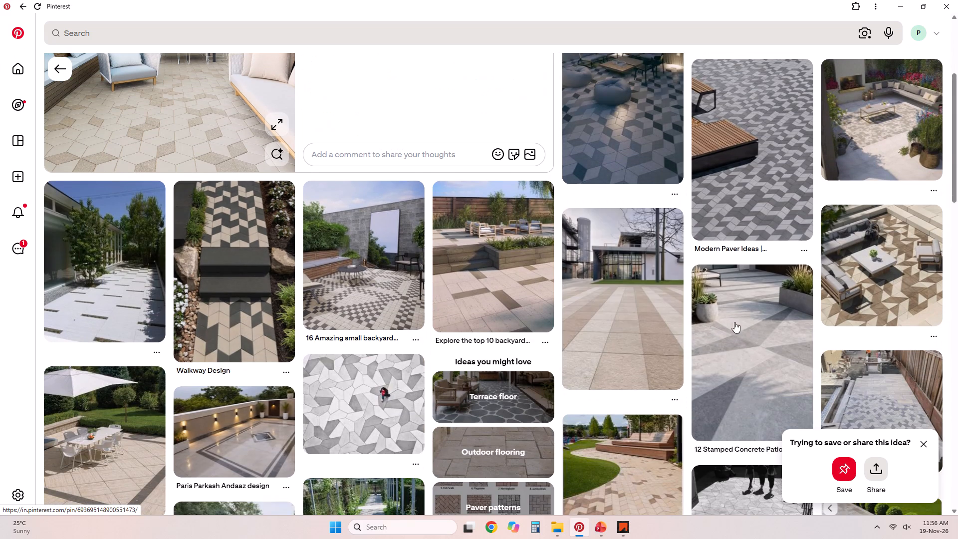
pyautogui.scroll(-2, 891, 284)
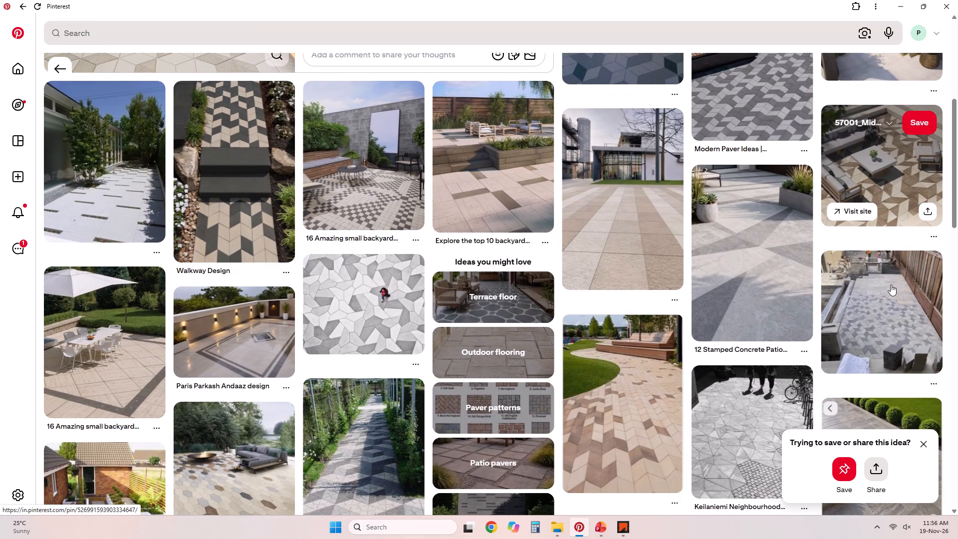
pyautogui.scroll(-2, 876, 314)
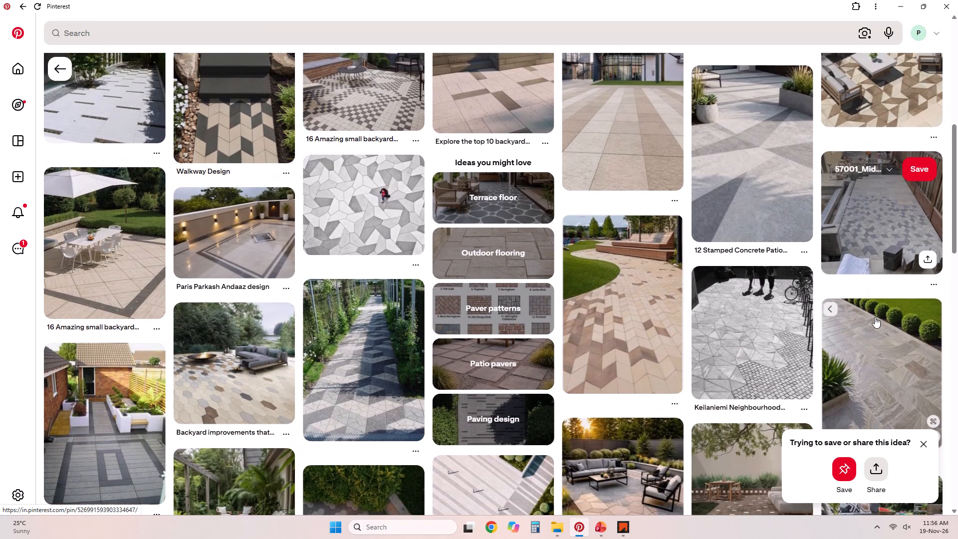
pyautogui.scroll(-3, 875, 317)
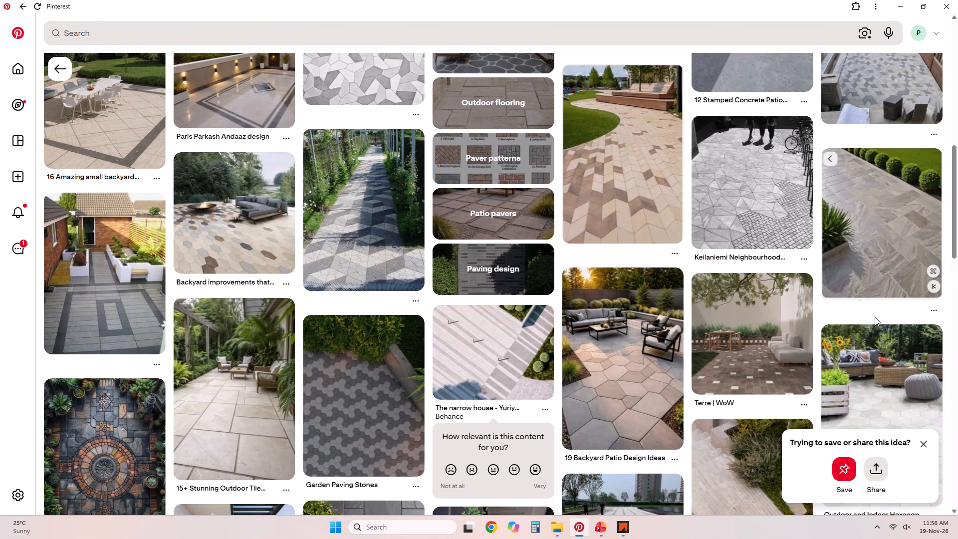
pyautogui.scroll(-4, 875, 317)
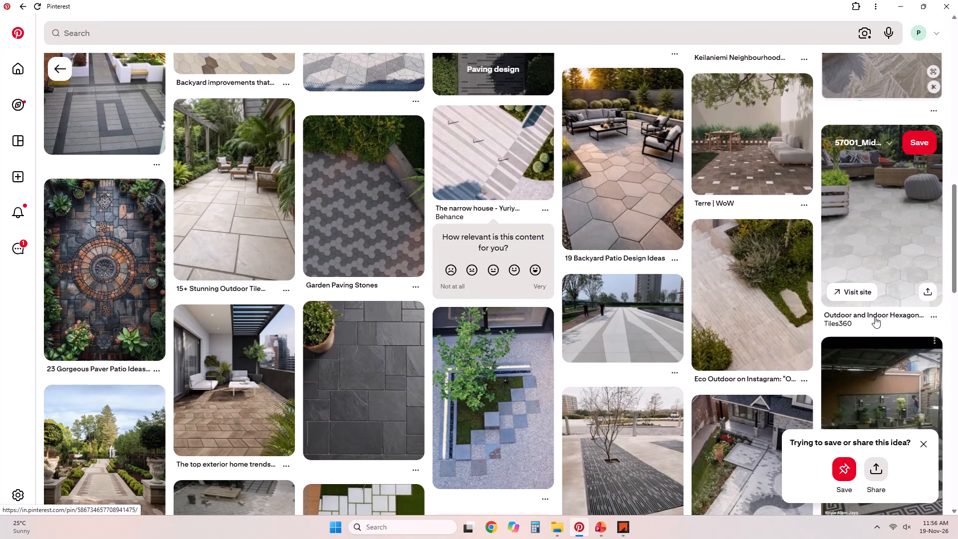
pyautogui.scroll(-7, 875, 317)
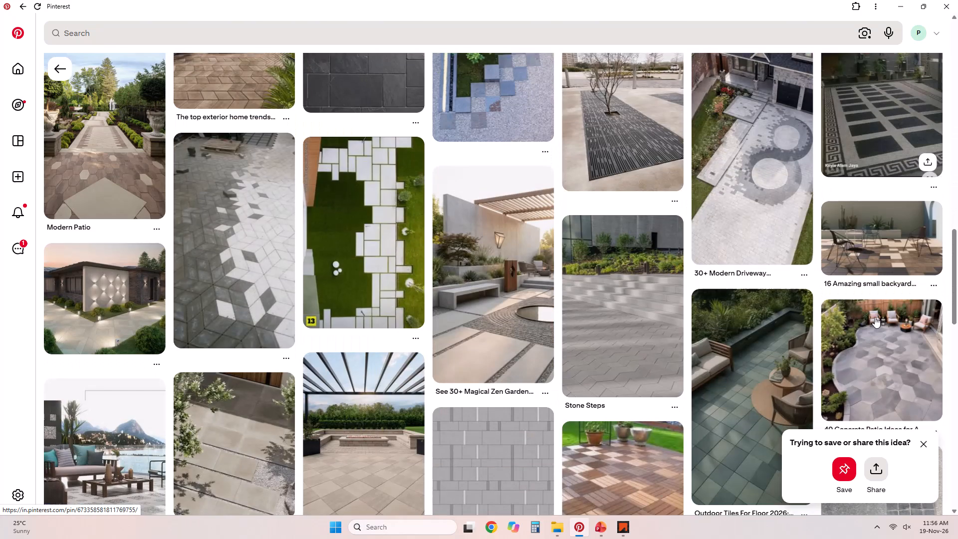
pyautogui.scroll(-5, 875, 317)
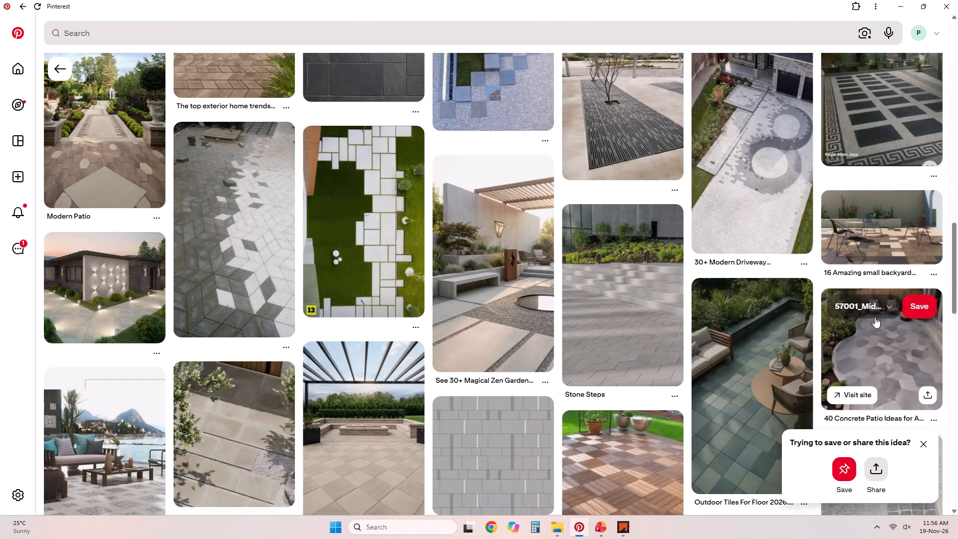
pyautogui.scroll(-4, 875, 317)
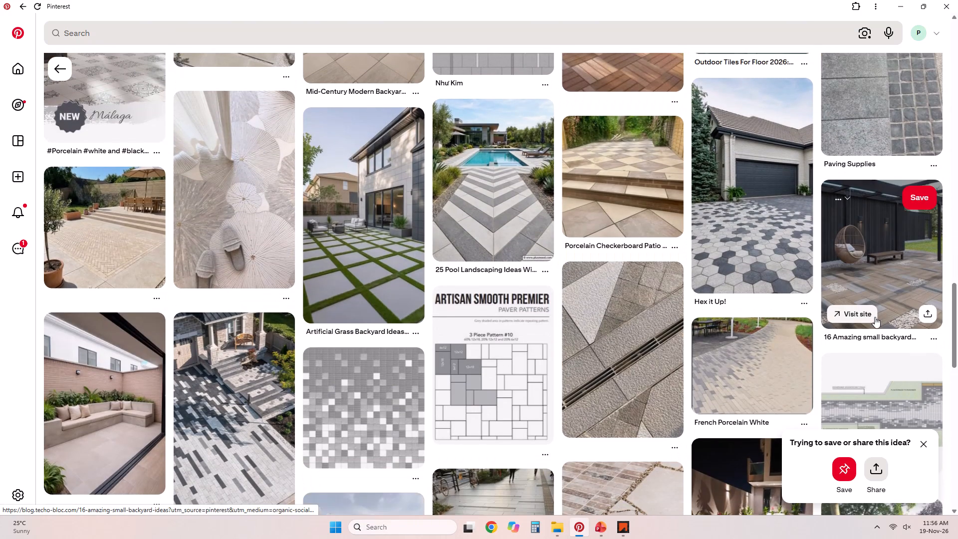
pyautogui.scroll(-7, 875, 317)
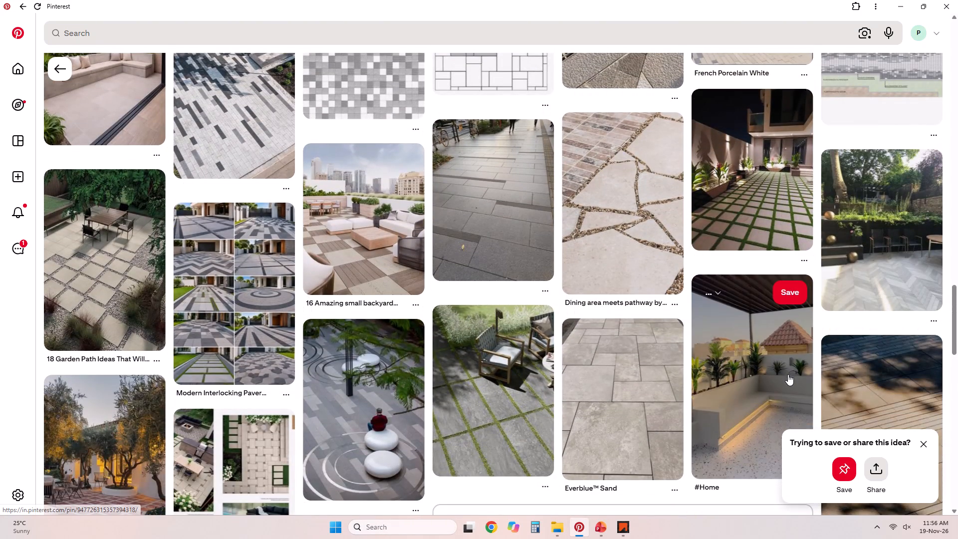
pyautogui.scroll(1, 788, 374)
pyautogui.scroll(-2, 788, 374)
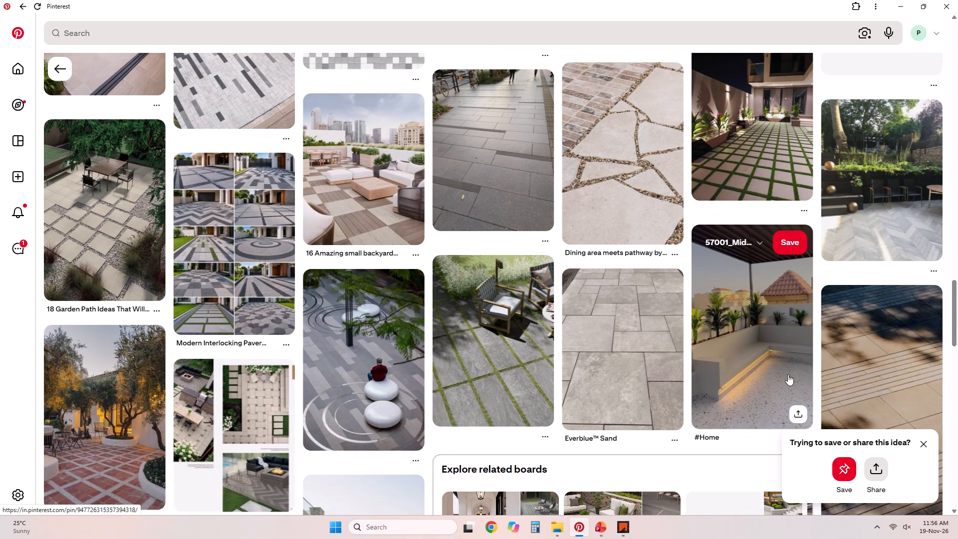
pyautogui.scroll(6, 788, 374)
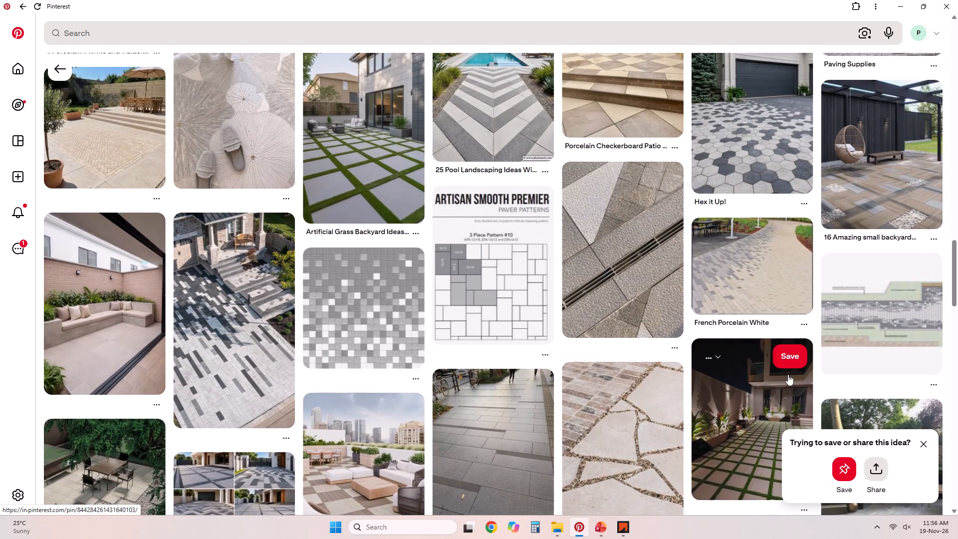
pyautogui.scroll(3, 788, 374)
pyautogui.scroll(-5, 788, 374)
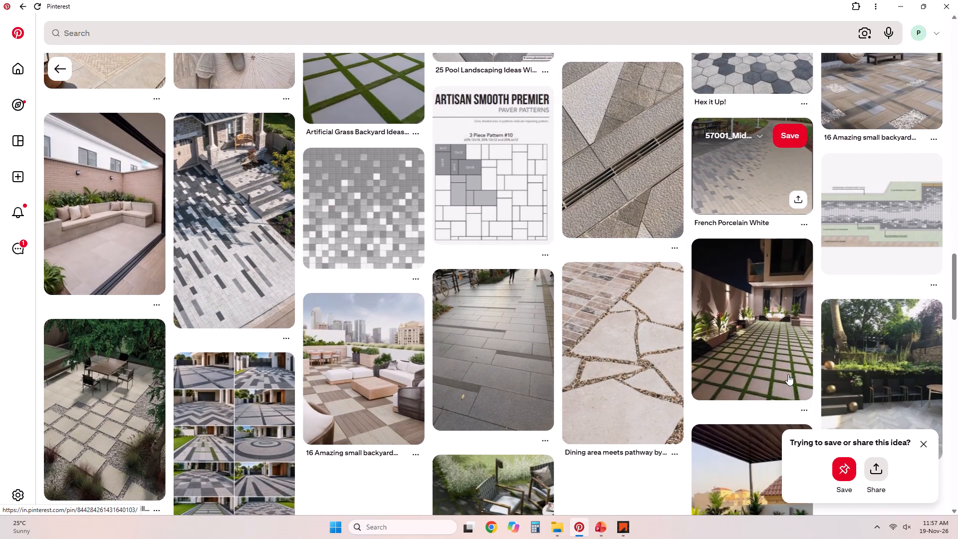
pyautogui.scroll(-2, 788, 374)
# View the chevron-paved garden terrace pin with black chairs, and from its related pins the "25 Beautiful Bluestone Patio Ideas" pin.
pyautogui.click(860, 340)
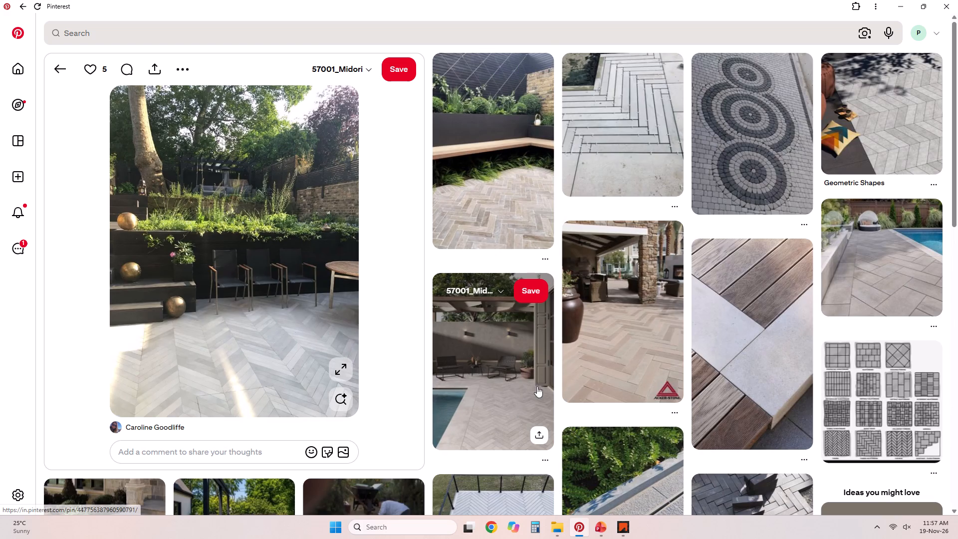
pyautogui.scroll(-2, 601, 372)
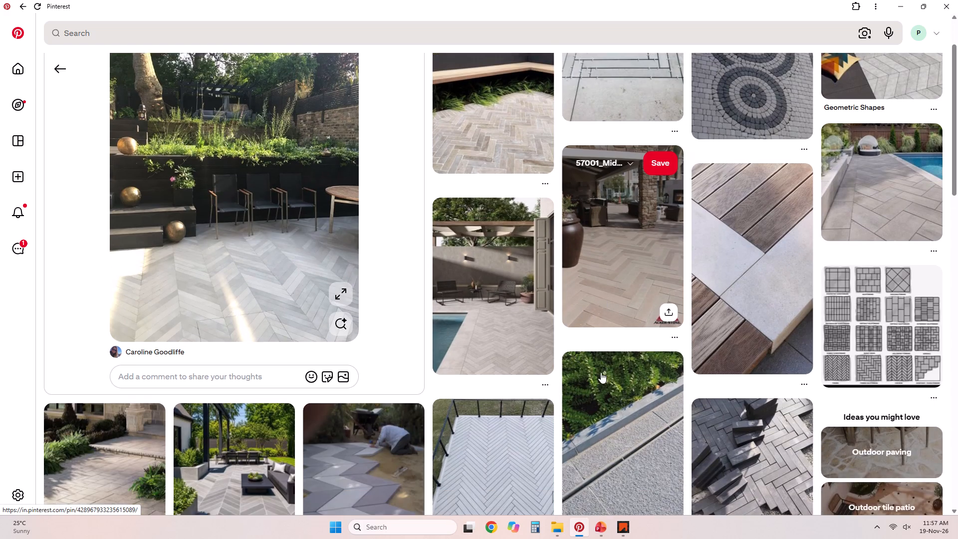
pyautogui.scroll(-2, 601, 372)
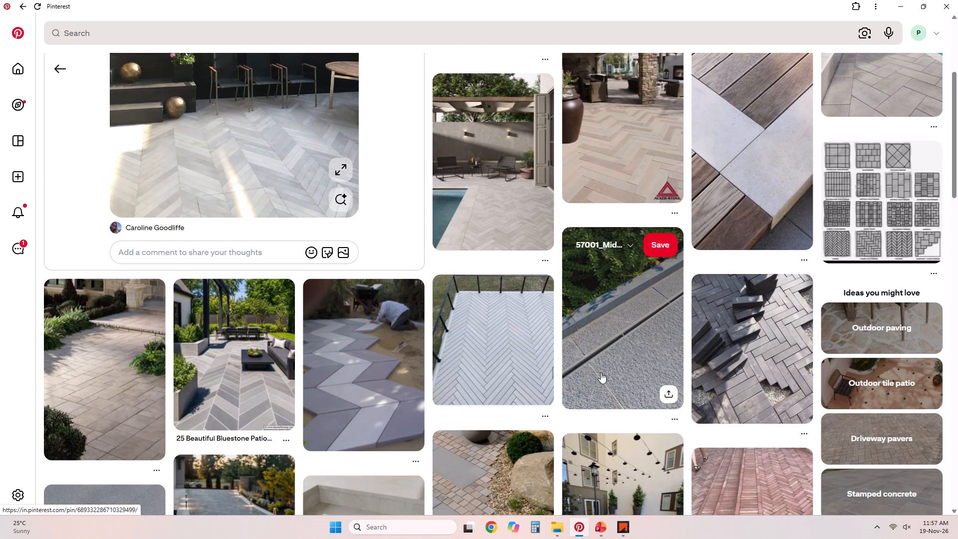
pyautogui.click(237, 388)
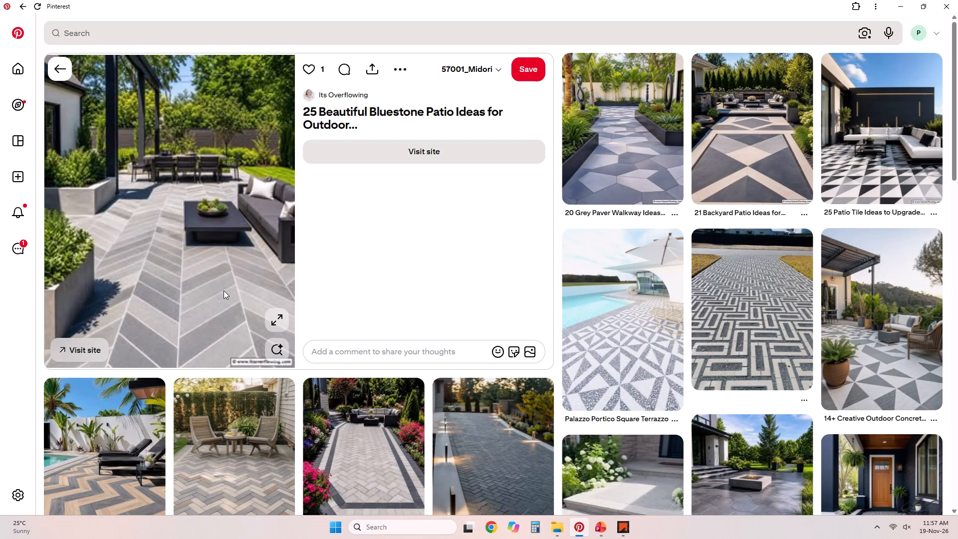
pyautogui.scroll(-3, 224, 290)
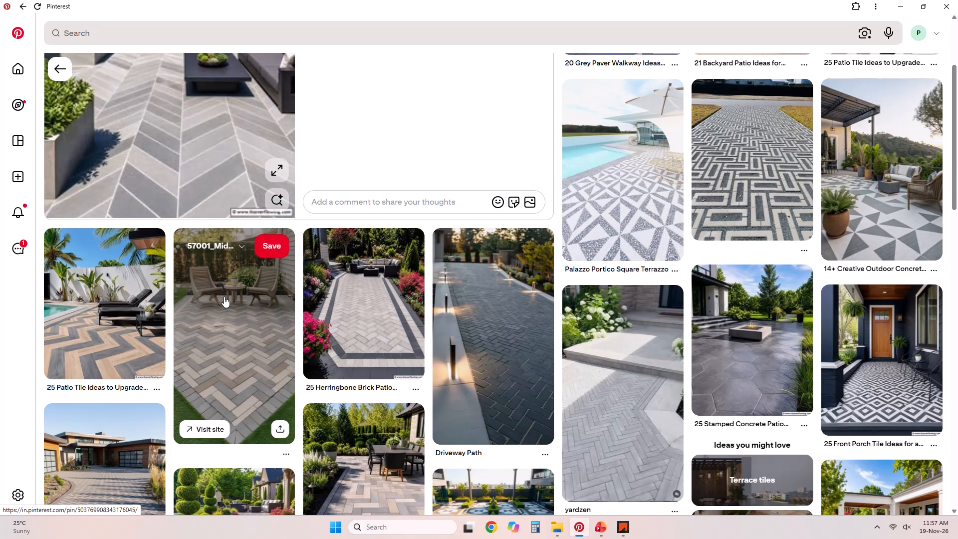
pyautogui.scroll(2, 224, 296)
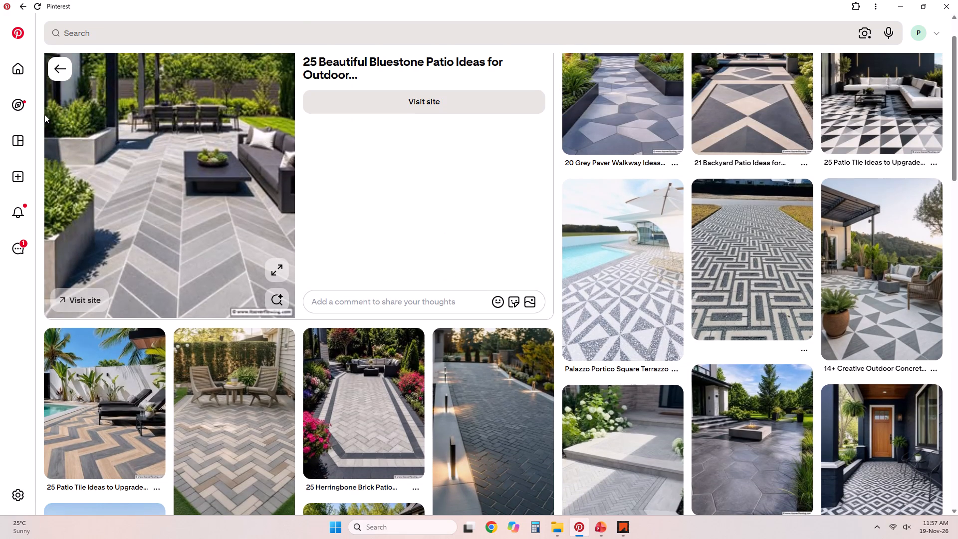
# Return to the chevron-paved garden terrace pin and consider its picture against the free space on slide 6 in PowerPoint.
pyautogui.click(66, 67)
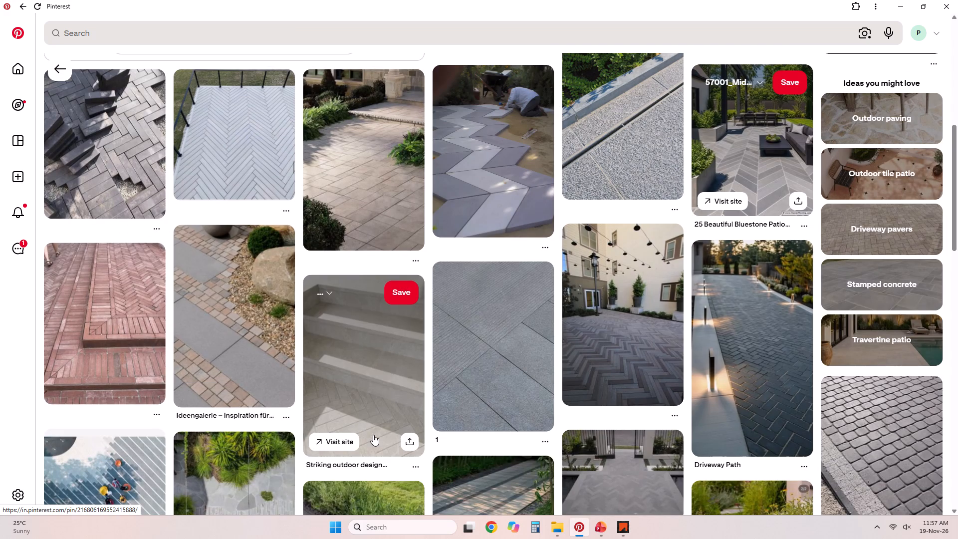
pyautogui.scroll(14, 373, 435)
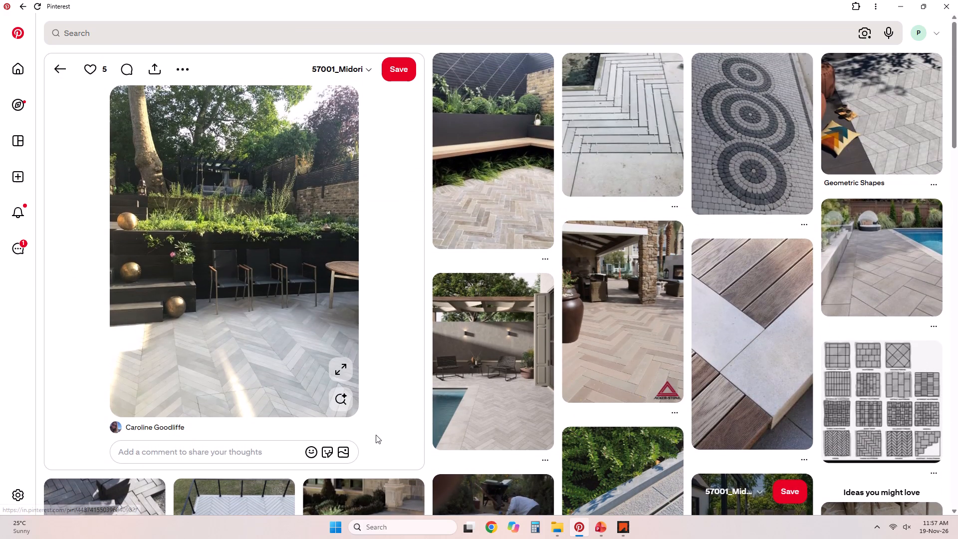
pyautogui.scroll(4, 382, 437)
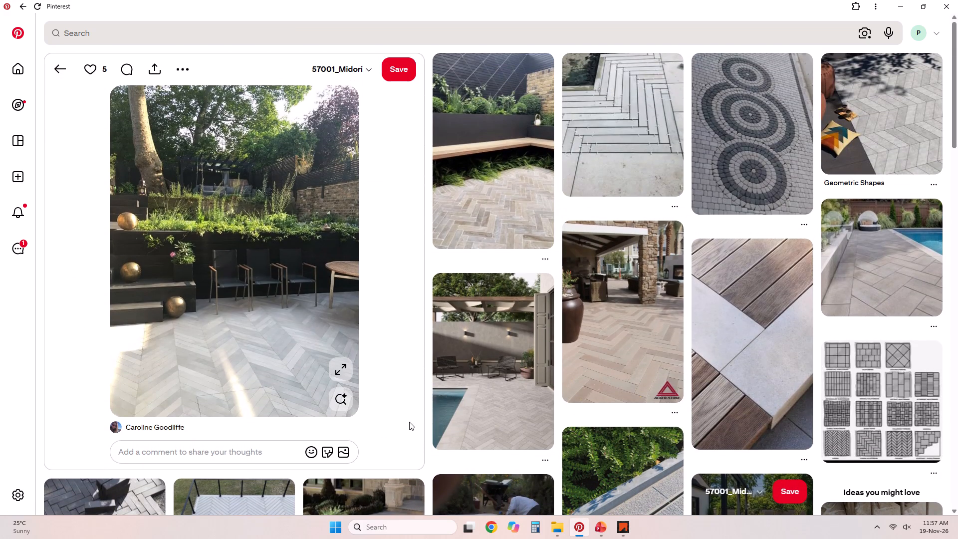
pyautogui.scroll(3, 409, 423)
pyautogui.click(611, 530)
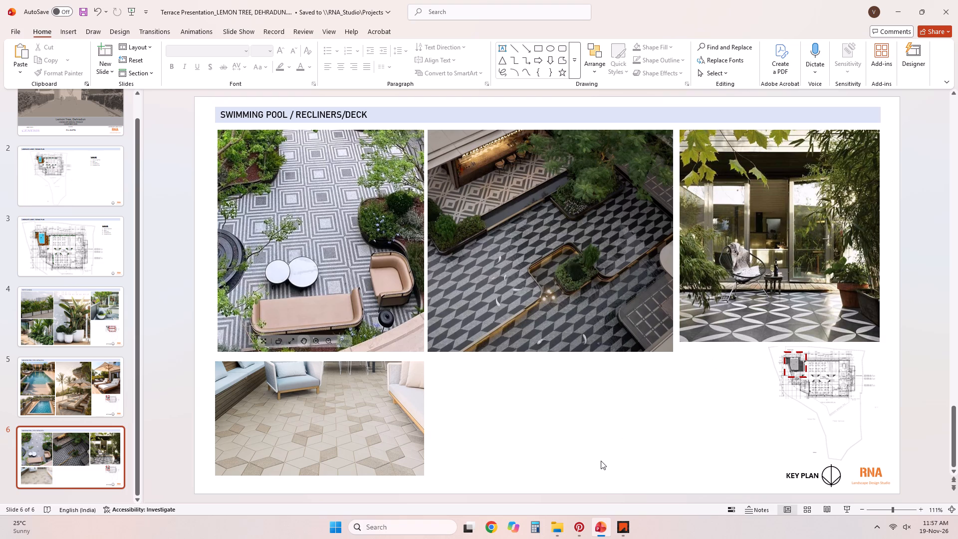
pyautogui.click(577, 528)
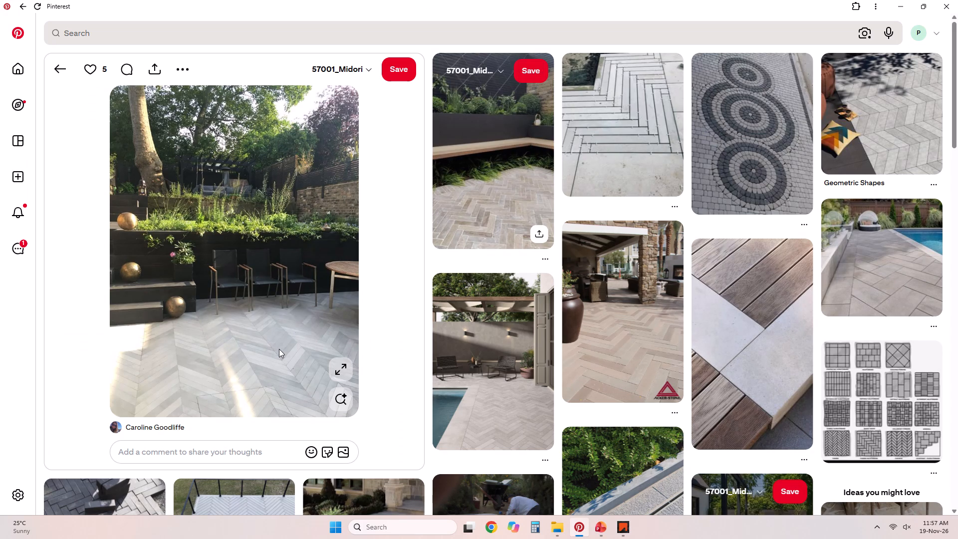
pyautogui.rightClick(249, 362)
pyautogui.click(249, 361)
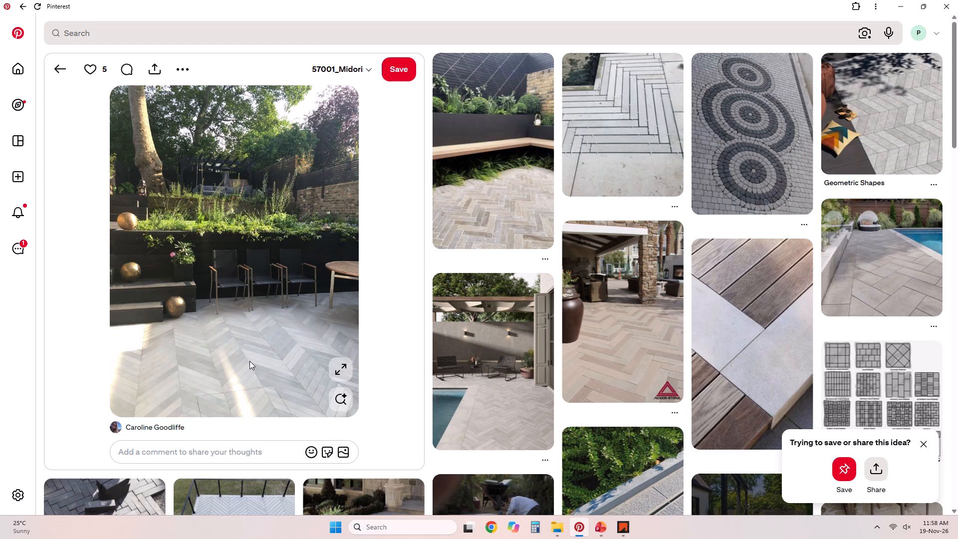
# Copy the picture of the "25 Beautiful Bluestone Patio Ideas" pin and paste it onto slide 6 in PowerPoint.
pyautogui.scroll(-6, 579, 260)
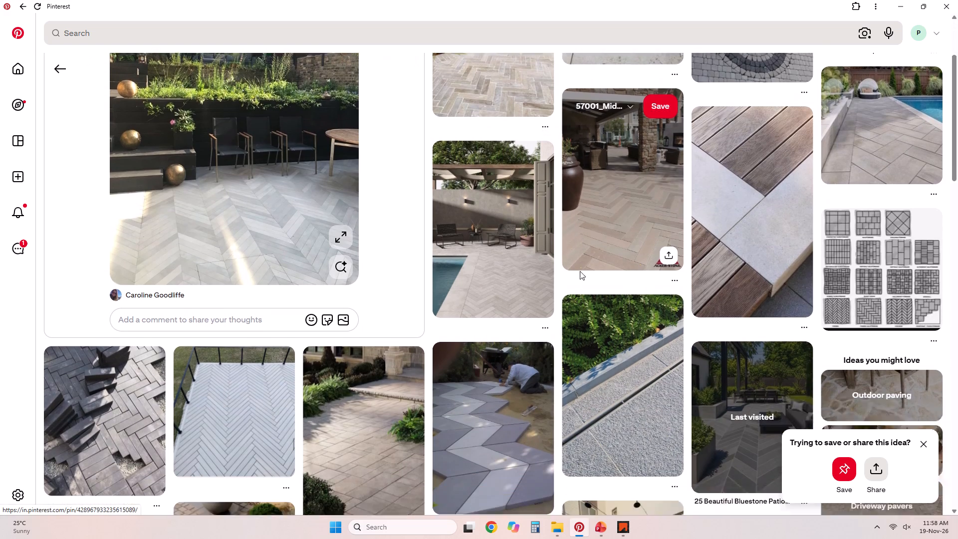
pyautogui.scroll(-3, 580, 271)
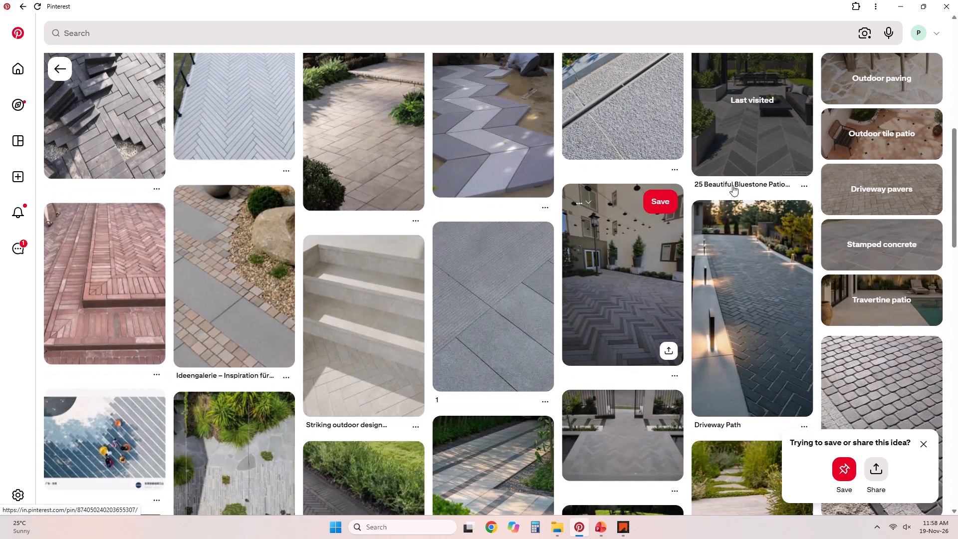
pyautogui.click(745, 156)
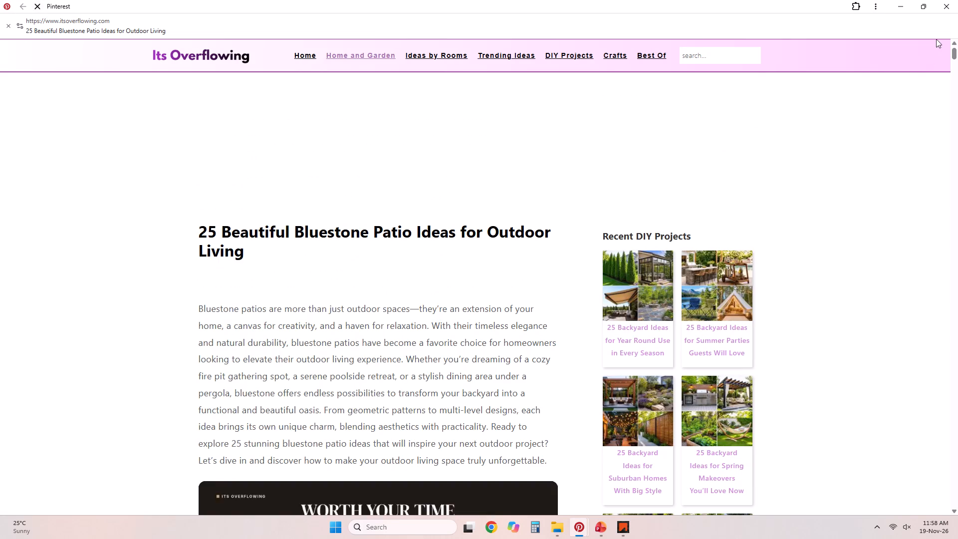
pyautogui.click(949, 5)
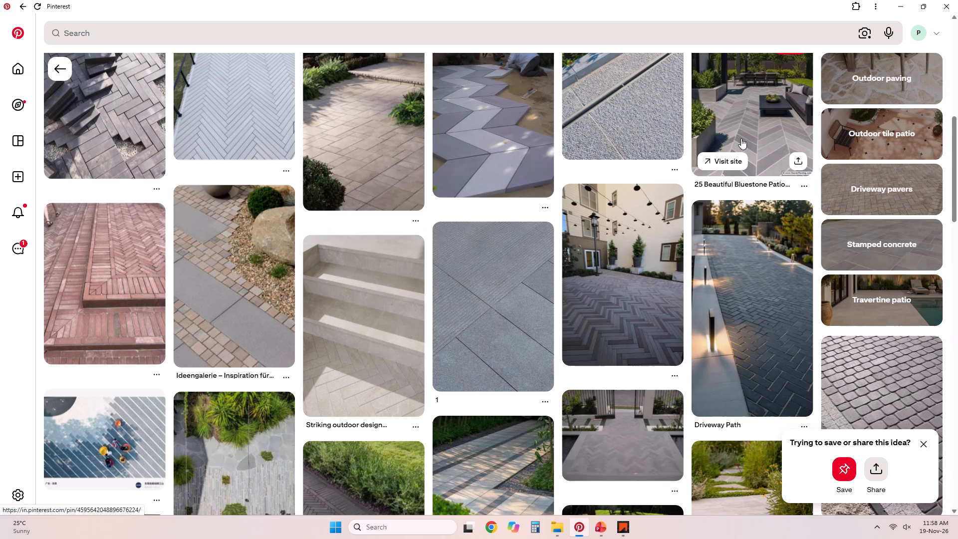
pyautogui.click(741, 138)
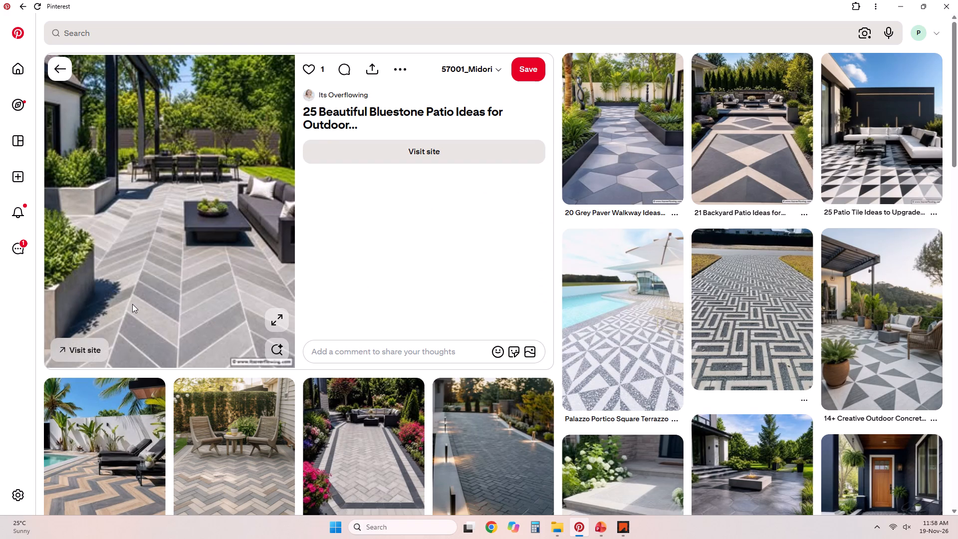
pyautogui.rightClick(132, 304)
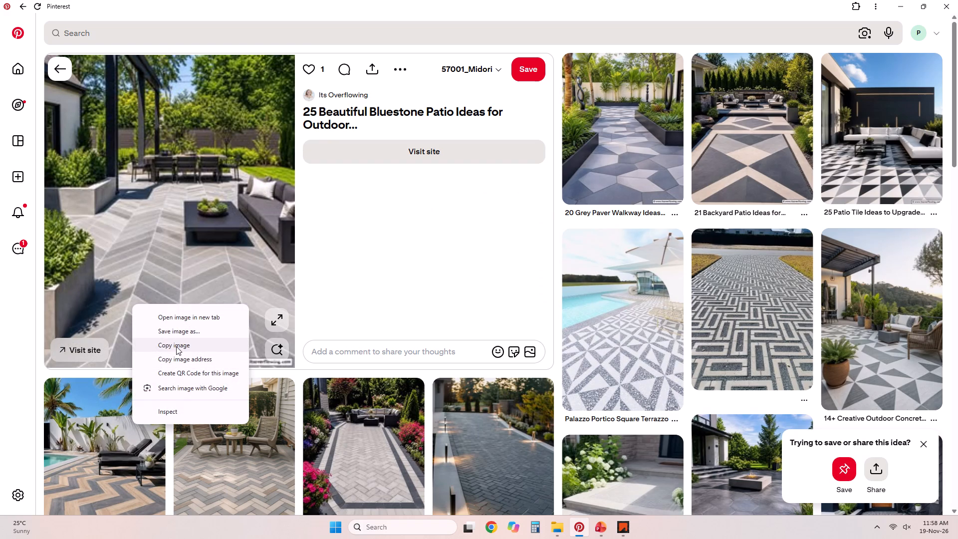
pyautogui.click(176, 346)
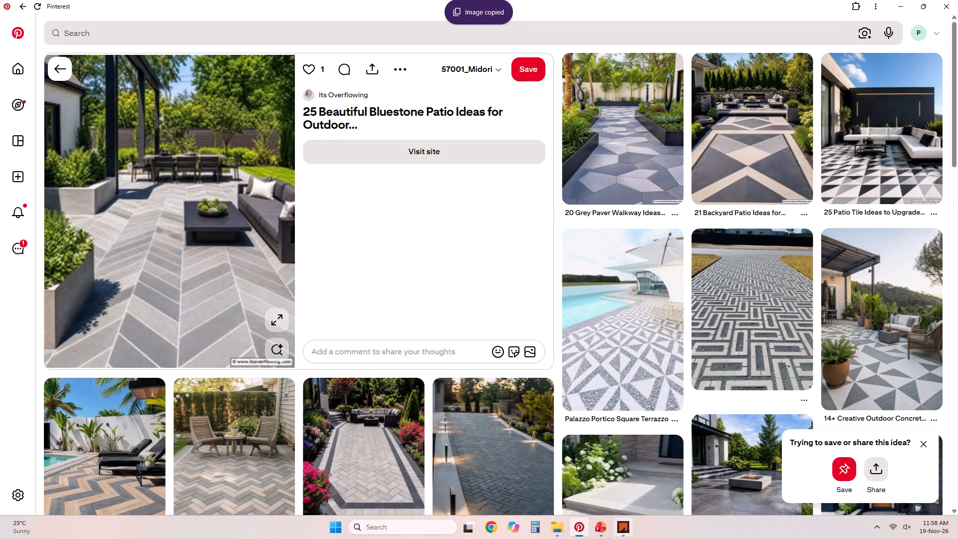
pyautogui.click(598, 532)
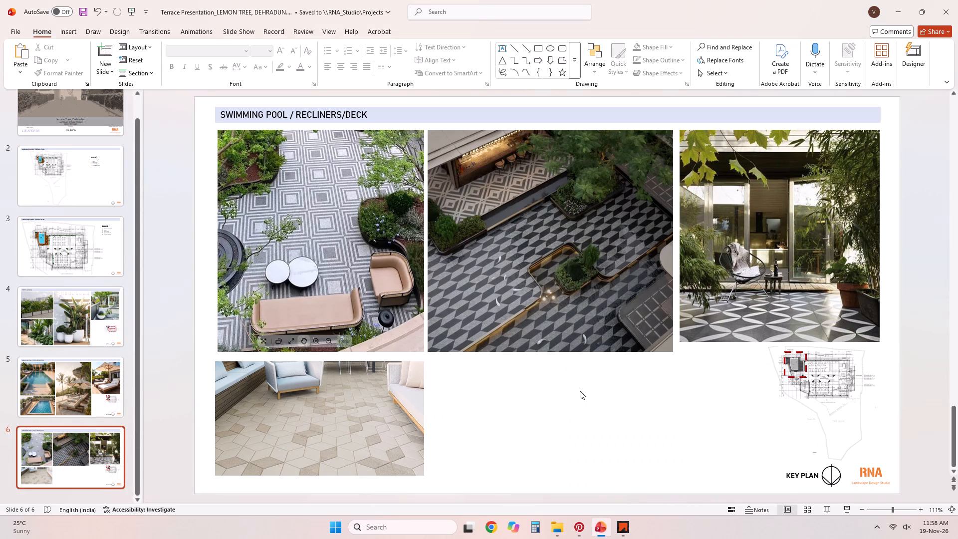
pyautogui.hotkey('ctrl', 'v')
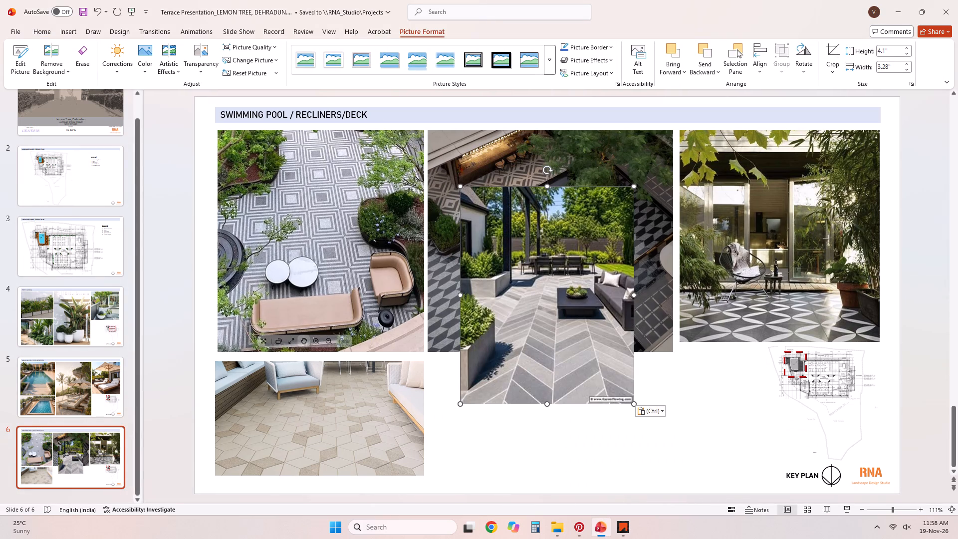
# Move the bluestone patio picture up over the middle picture and enlarge it proportionally to about 6.62" high by 5.3" wide.
pyautogui.moveTo(613, 370); pyautogui.dragTo(590, 318)
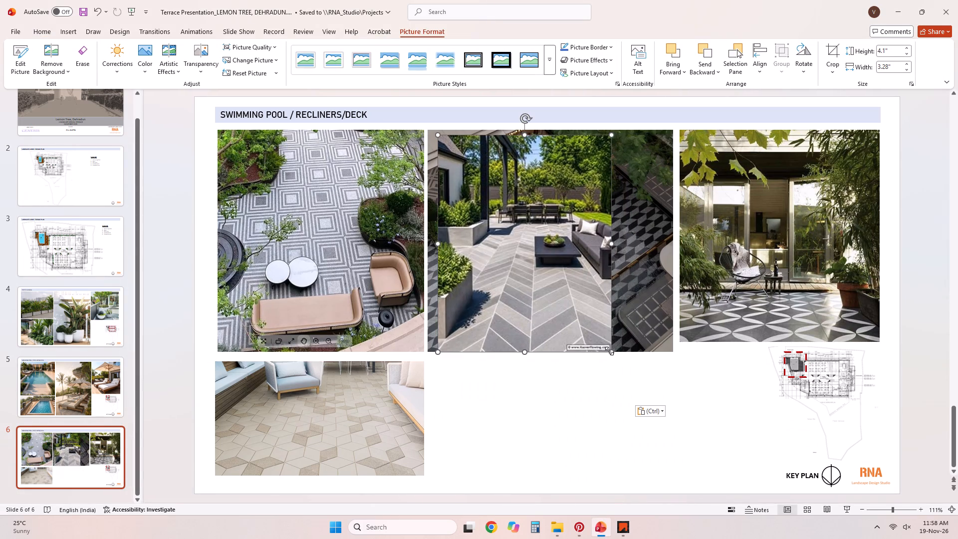
pyautogui.moveTo(609, 351); pyautogui.dragTo(710, 449)
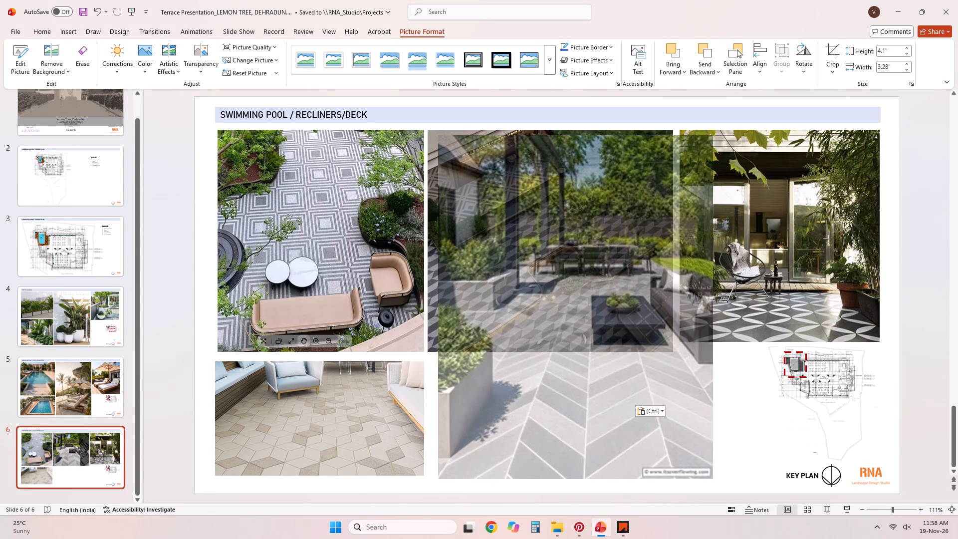
pyautogui.moveTo(710, 449); pyautogui.dragTo(728, 460)
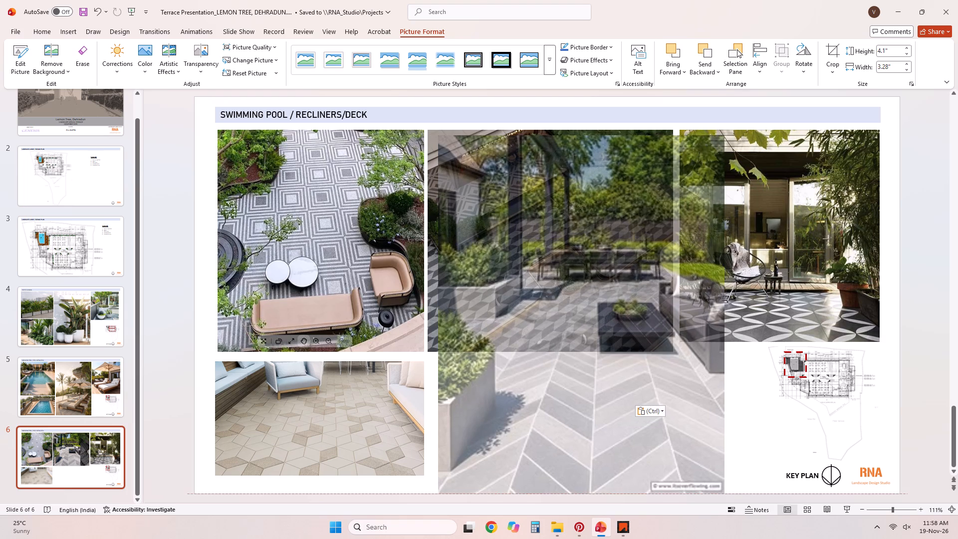
pyautogui.moveTo(728, 460); pyautogui.dragTo(718, 453)
# Crop the top off the bluestone patio picture down to the chevron paving, leaving it about 2.39" high.
pyautogui.rightClick(680, 399)
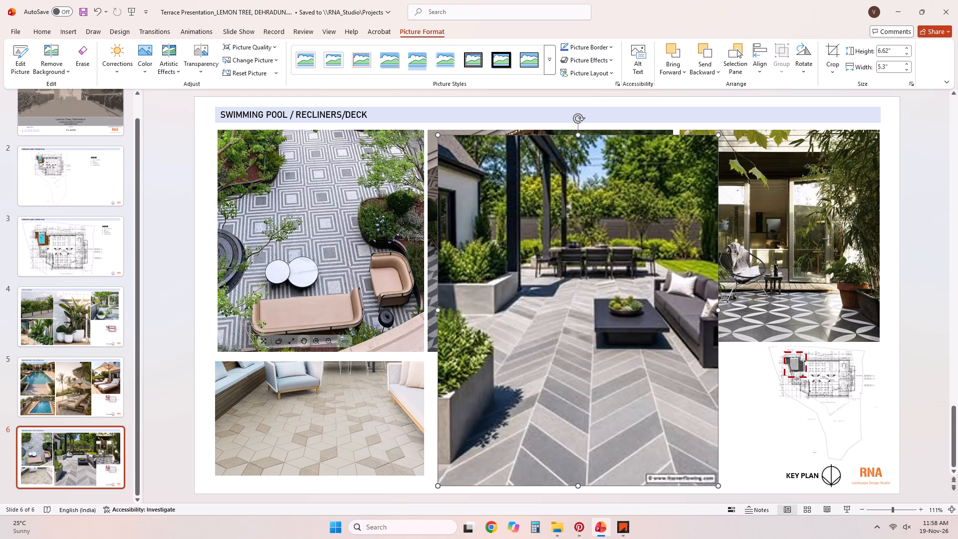
pyautogui.click(730, 416)
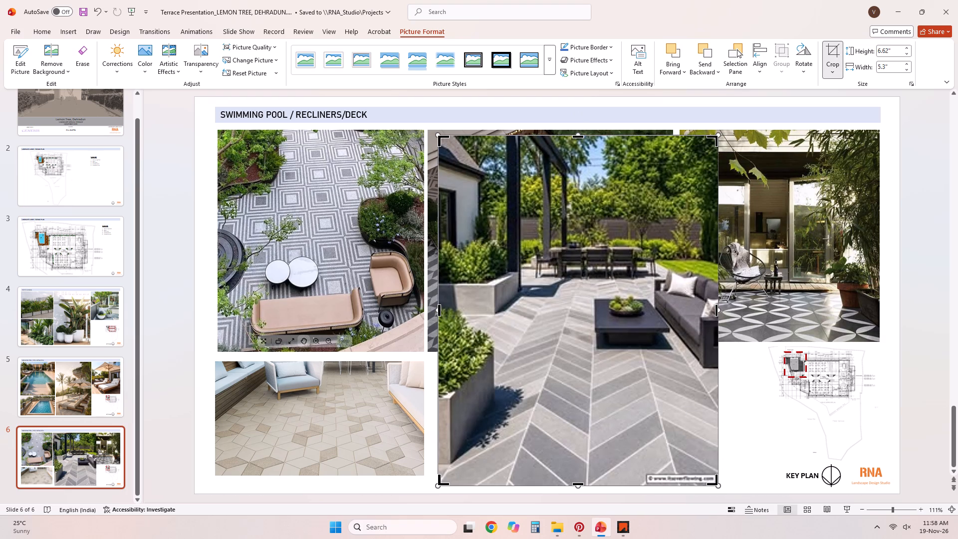
pyautogui.moveTo(577, 137); pyautogui.dragTo(555, 357)
pyautogui.click(729, 406)
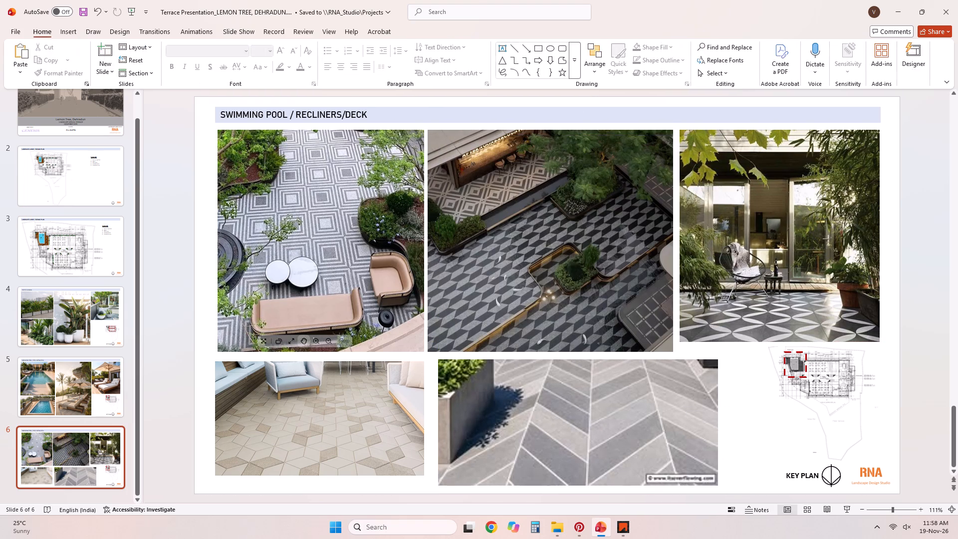
# Align the chevron paving picture beneath the middle picture's left edge and crop its right side to match that picture's right edge.
pyautogui.moveTo(628, 395); pyautogui.dragTo(618, 396)
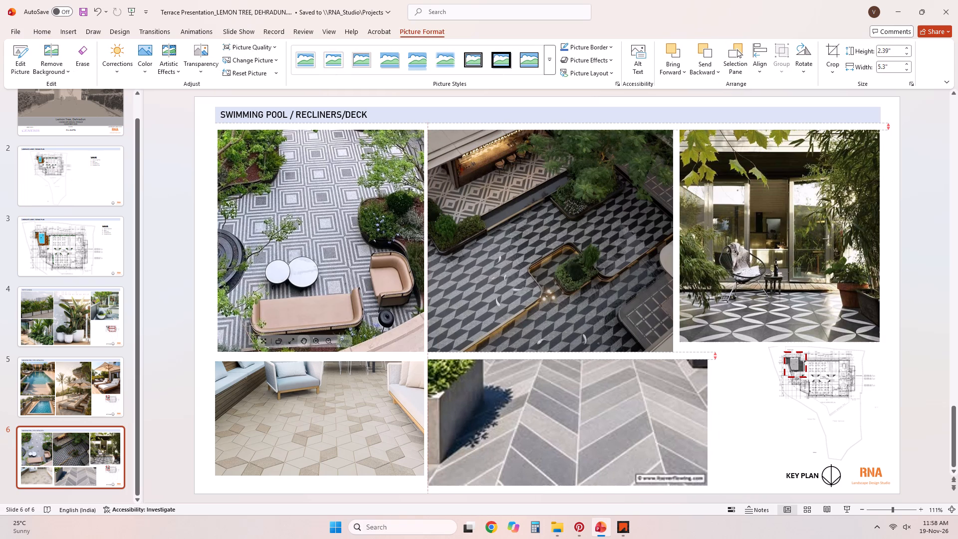
pyautogui.moveTo(618, 396); pyautogui.dragTo(619, 392)
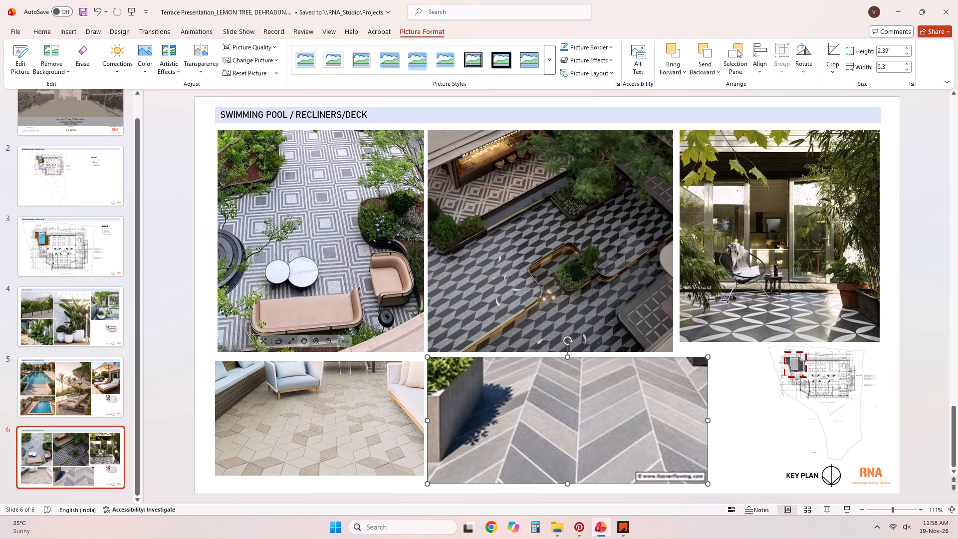
pyautogui.rightClick(675, 398)
pyautogui.click(732, 418)
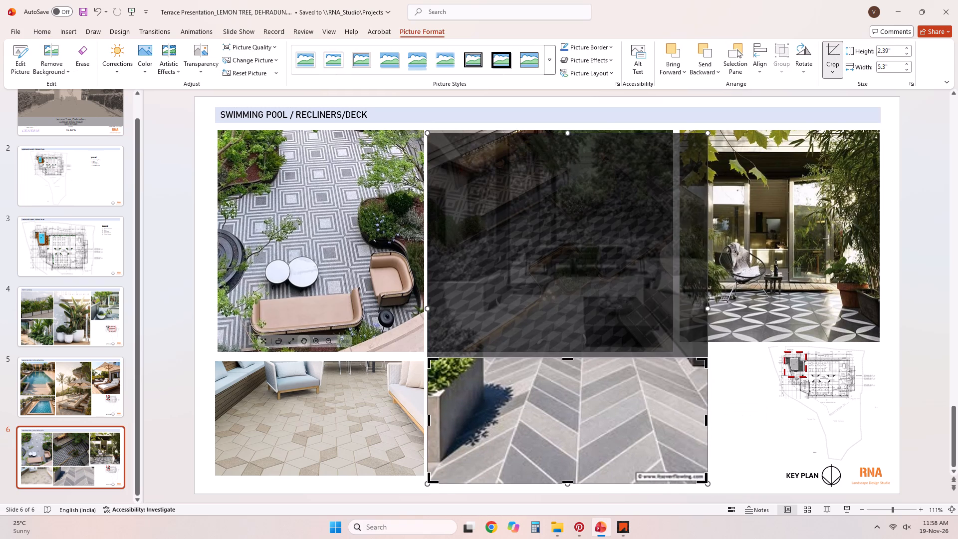
pyautogui.moveTo(705, 419); pyautogui.dragTo(669, 417)
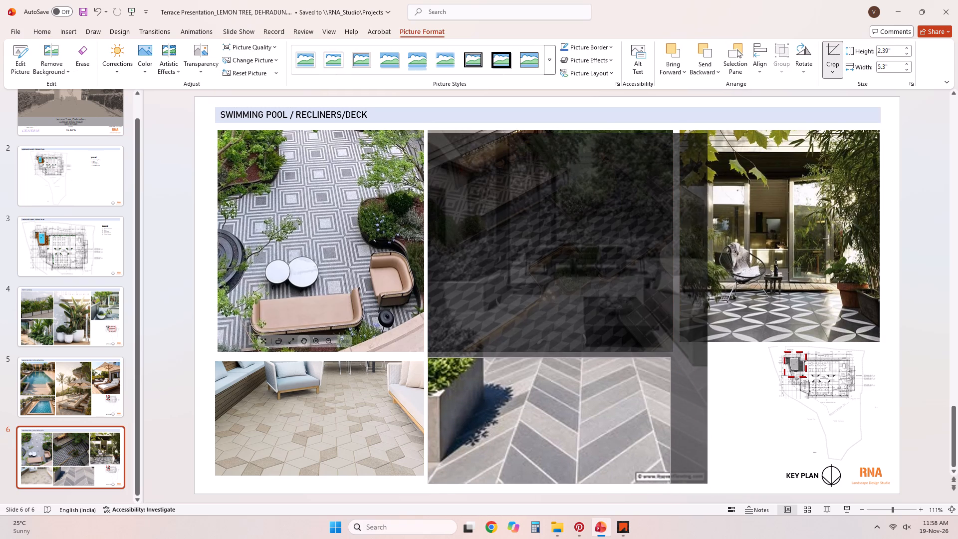
pyautogui.moveTo(669, 417); pyautogui.dragTo(674, 418)
pyautogui.click(747, 408)
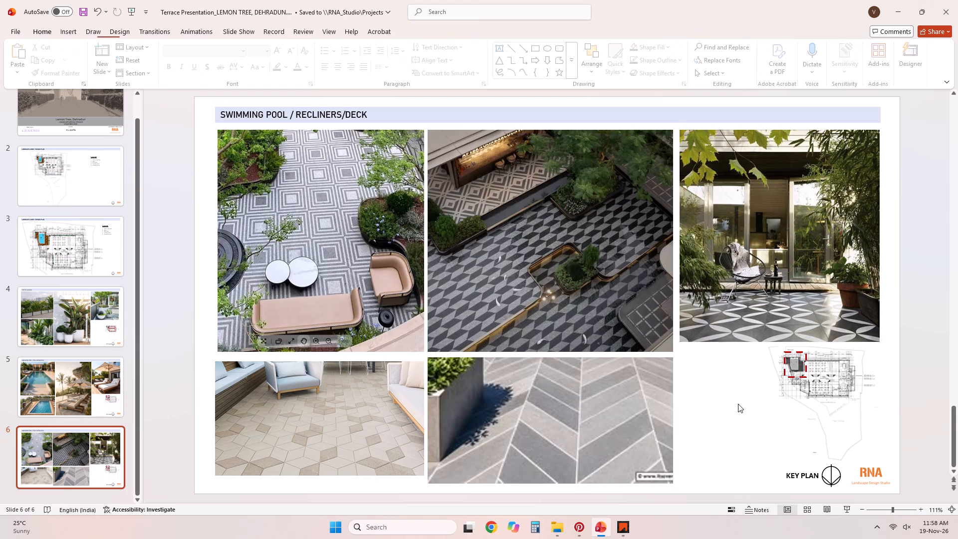
# Move the beige backyard paving picture down to the chevron picture's bottom edge and enlarge it to about 2.49" high by 4.56" wide.
pyautogui.click(400, 400)
pyautogui.click(358, 397)
pyautogui.moveTo(353, 399); pyautogui.dragTo(353, 407)
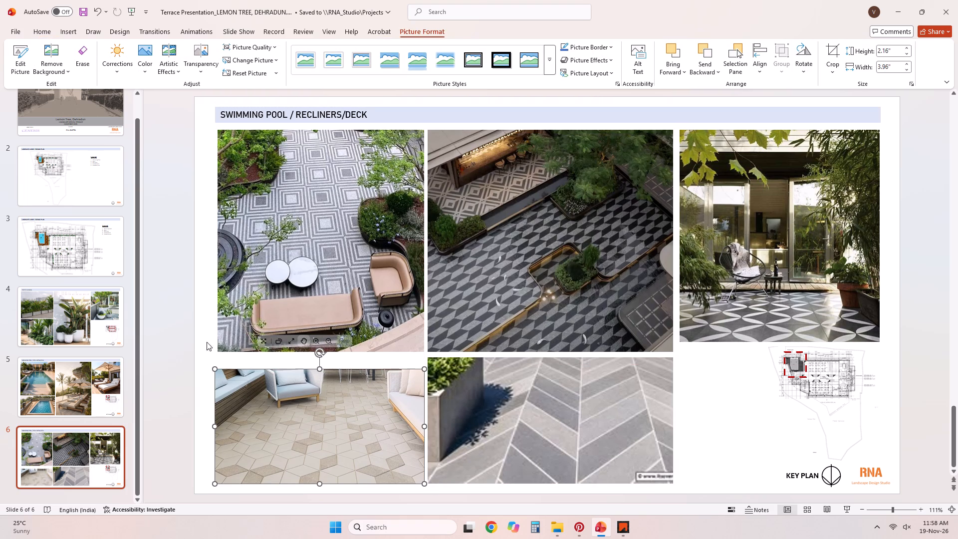
pyautogui.moveTo(214, 368); pyautogui.dragTo(214, 361)
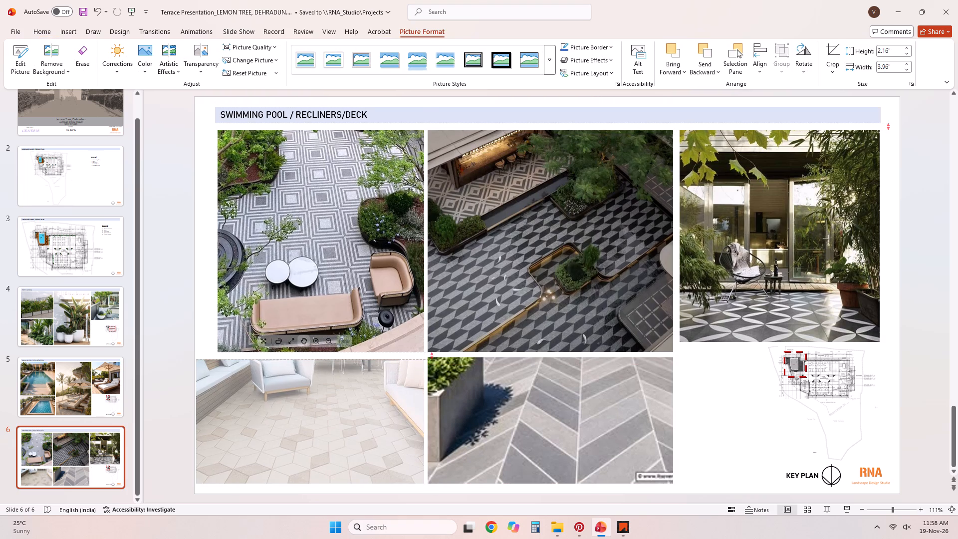
pyautogui.moveTo(214, 361); pyautogui.dragTo(213, 353)
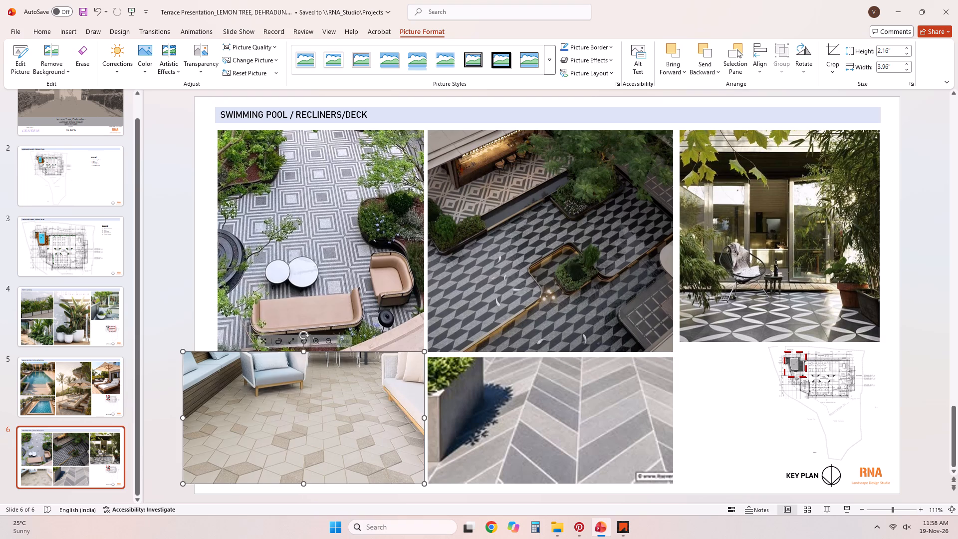
# Crop the beige paving picture's top to a 2.39" height and its left side to line up with the square-pattern picture above.
pyautogui.rightClick(298, 374)
pyautogui.click(353, 395)
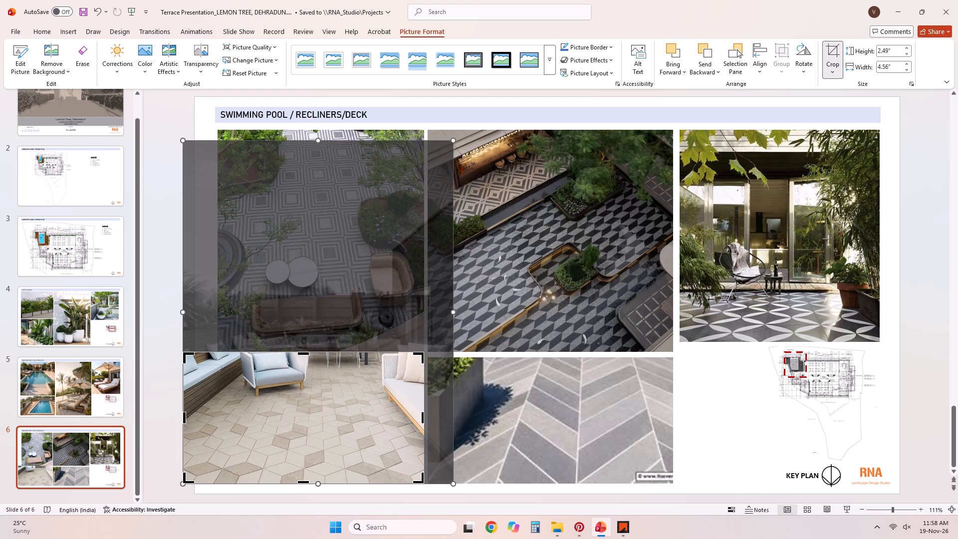
pyautogui.click(302, 354)
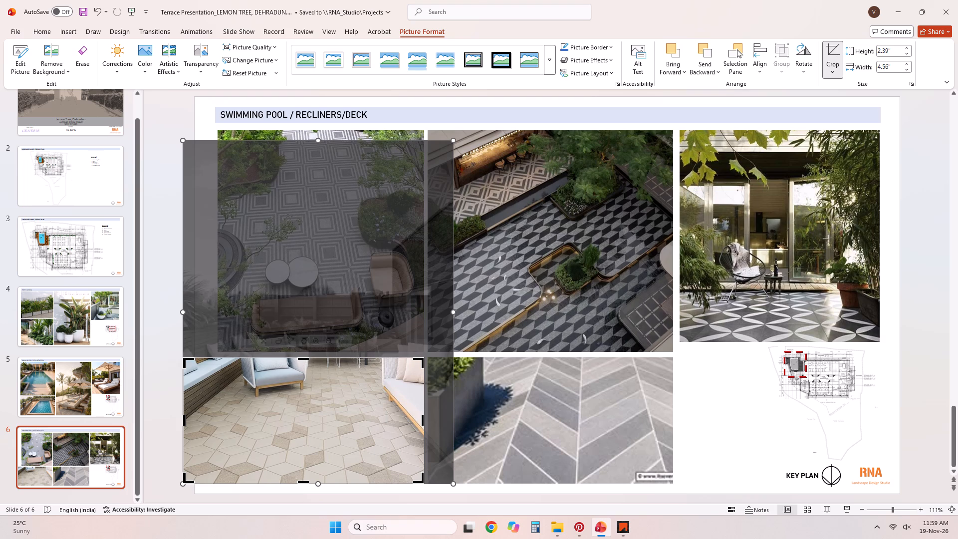
pyautogui.moveTo(184, 420); pyautogui.dragTo(214, 418)
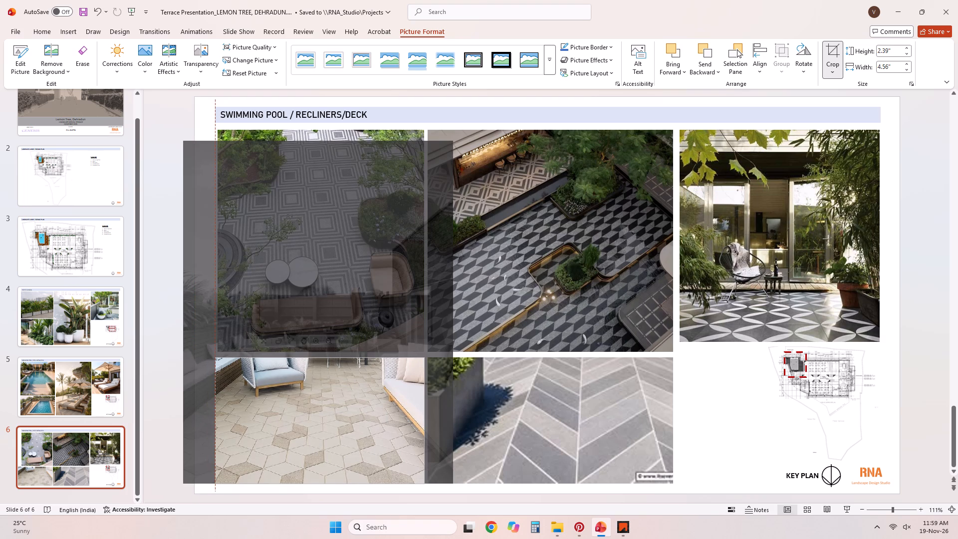
pyautogui.moveTo(214, 418); pyautogui.dragTo(217, 418)
pyautogui.click(720, 463)
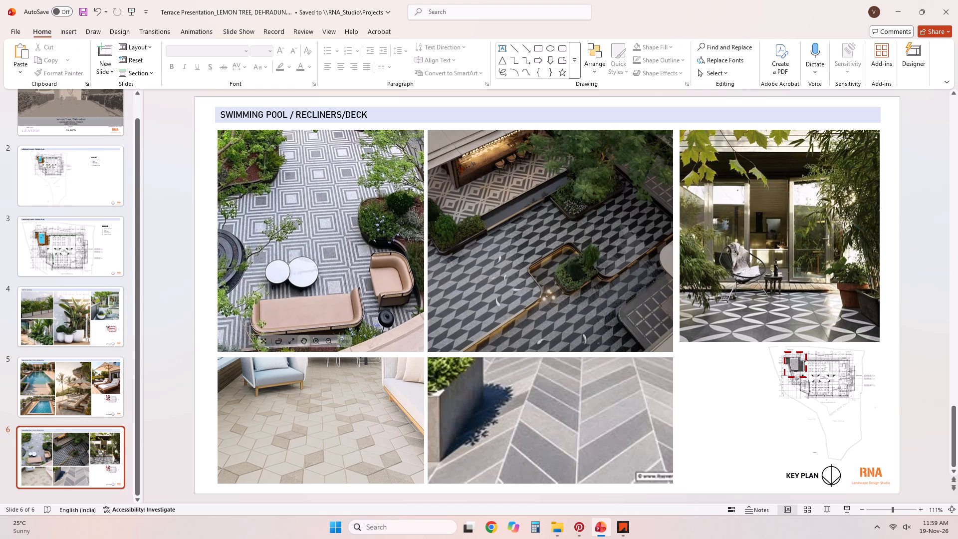
# Replace the slide 6 title with "PAVING PATTERN".
pyautogui.tripleClick(356, 111)
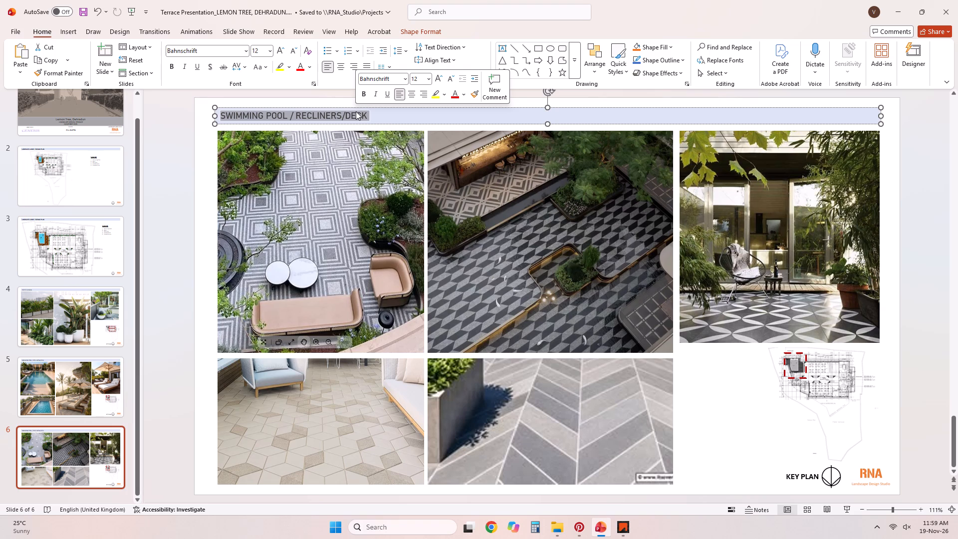
pyautogui.press('p')
pyautogui.press('a')
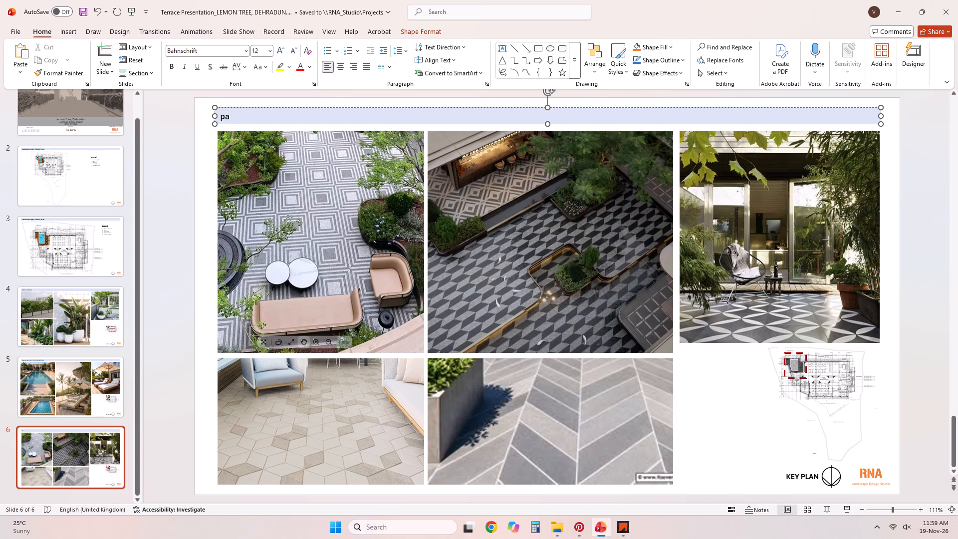
pyautogui.press('BackSpace')
pyautogui.press('BackSpace')
pyautogui.write('PAVING PATTERN')
pyautogui.click(700, 382)
# Move and enlarge the red dashed rectangle on slide 6's key plan so it frames the main terrace area beside the pool.
pyautogui.moveTo(806, 368); pyautogui.dragTo(815, 376)
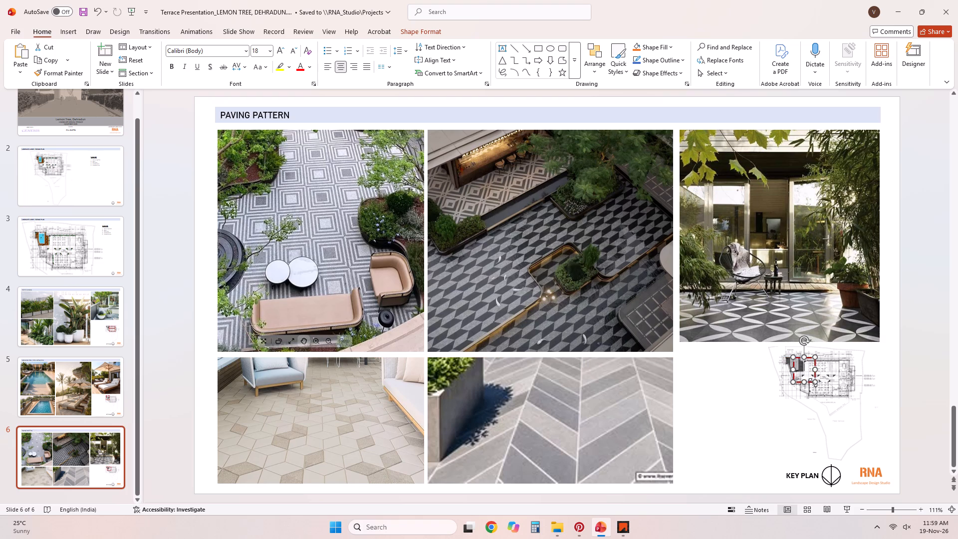
pyautogui.moveTo(813, 383); pyautogui.dragTo(852, 405)
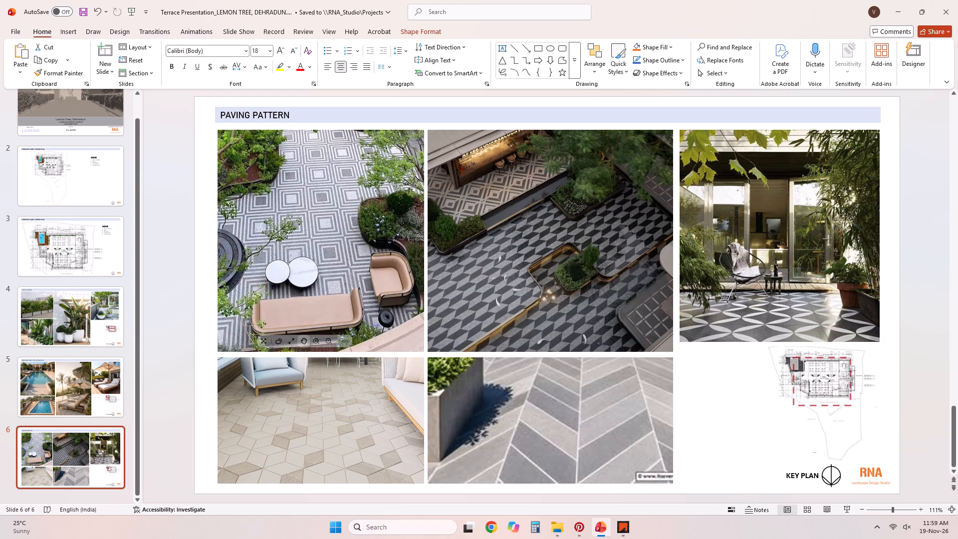
pyautogui.moveTo(852, 405); pyautogui.dragTo(857, 406)
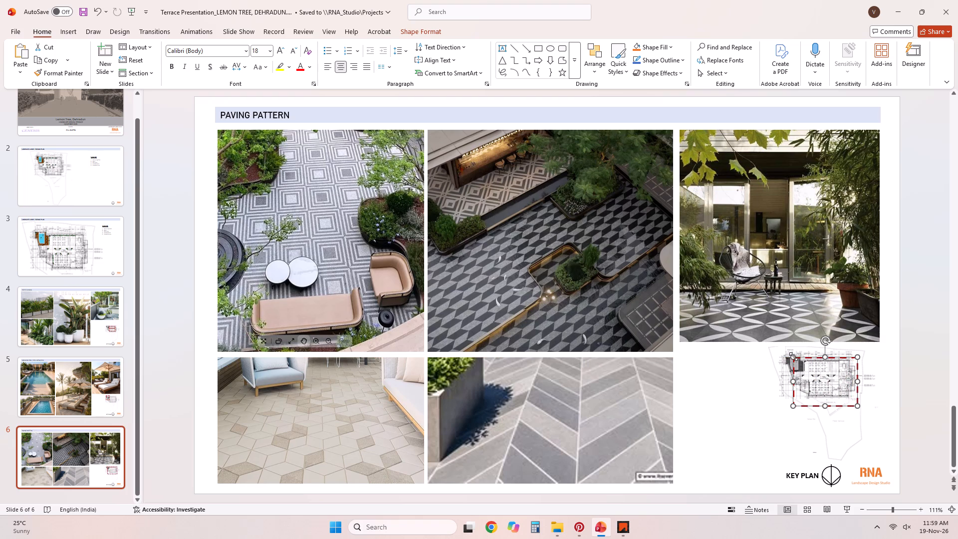
pyautogui.moveTo(793, 356); pyautogui.dragTo(792, 355)
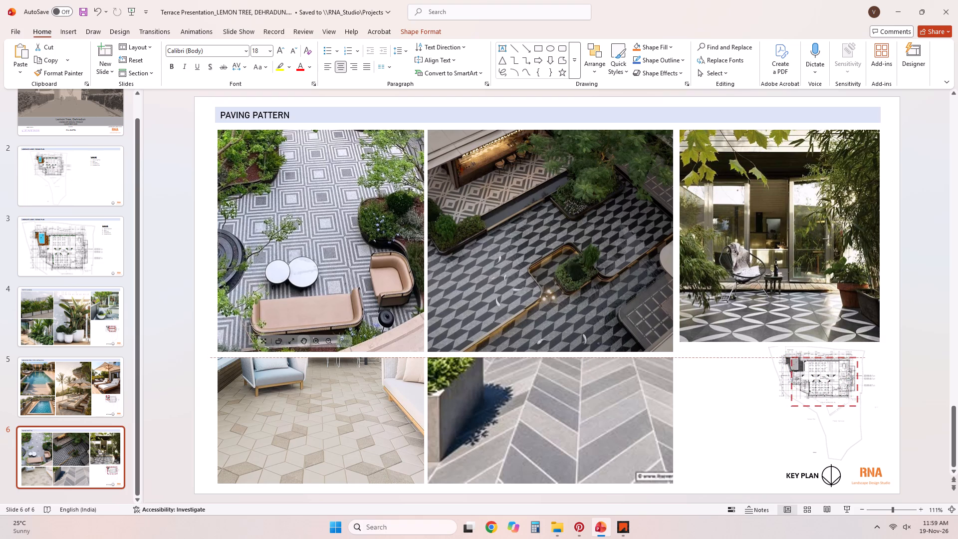
pyautogui.moveTo(792, 355); pyautogui.dragTo(799, 357)
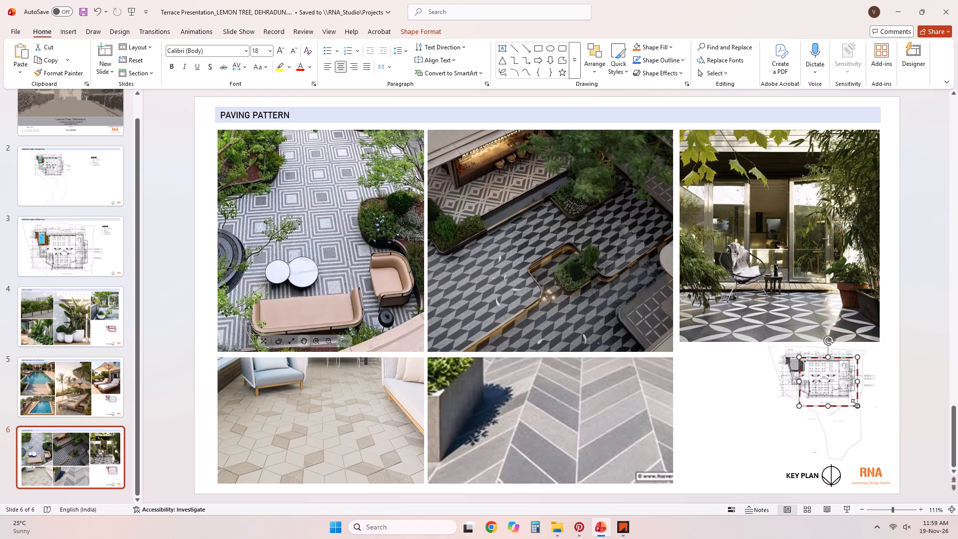
pyautogui.moveTo(855, 403); pyautogui.dragTo(844, 399)
pyautogui.click(892, 389)
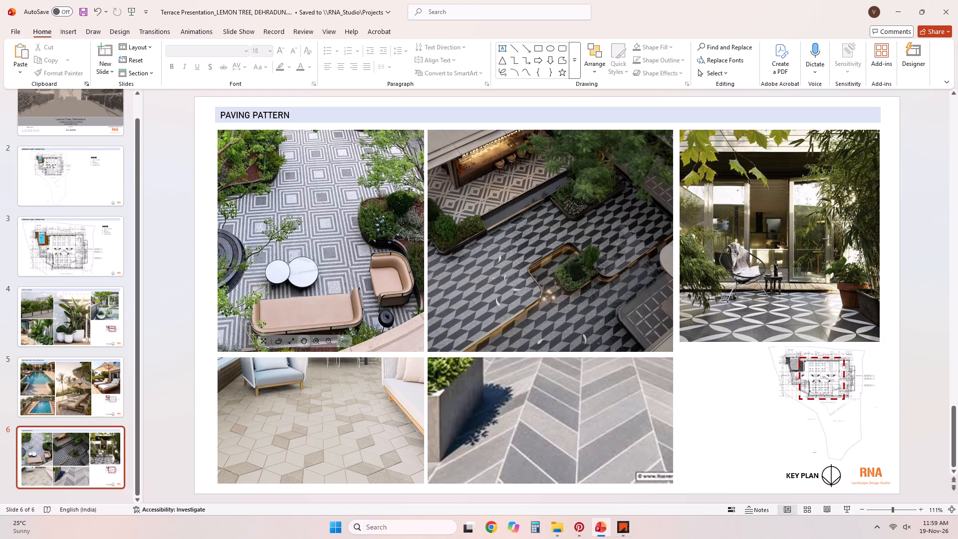
# View the "POTTED SHRUBS" slide 4 and its key plan marking.
pyautogui.click(108, 390)
pyautogui.click(85, 334)
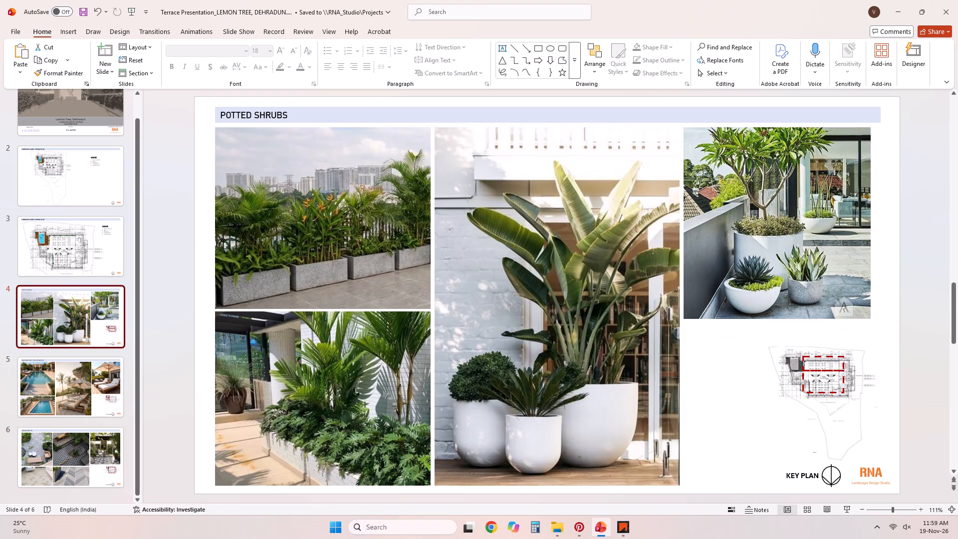
# Switch to the Landscape Layout drawing in IIACAD and examine the terrace plan.
pyautogui.click(633, 529)
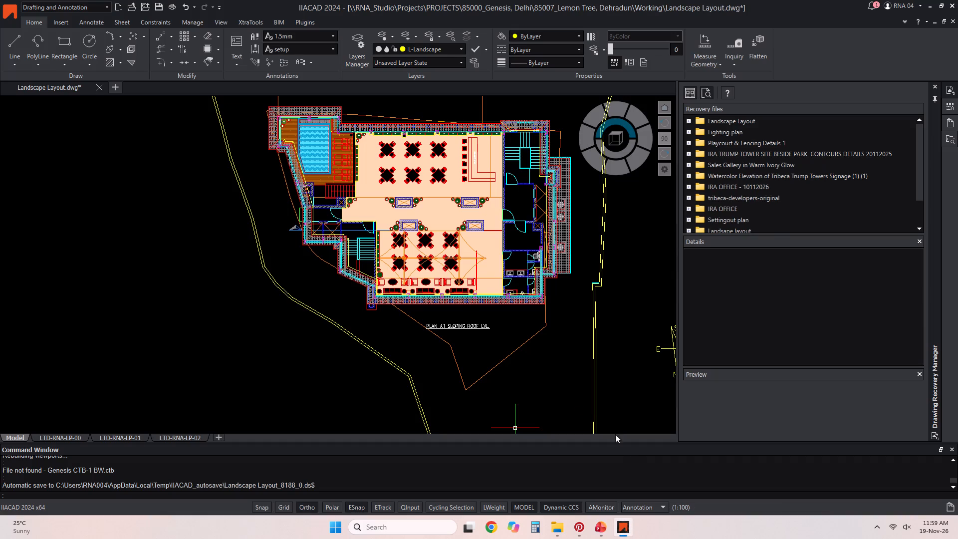
pyautogui.scroll(1, 497, 146)
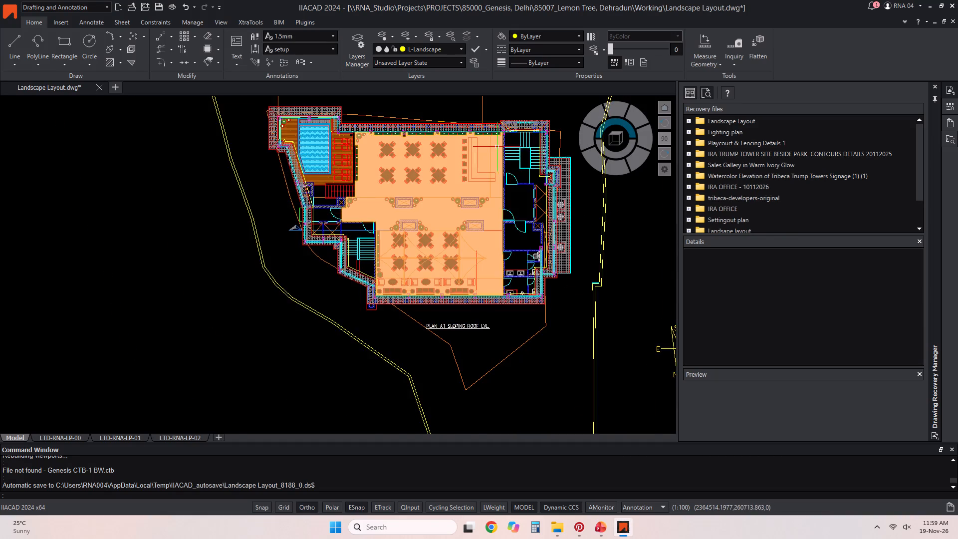
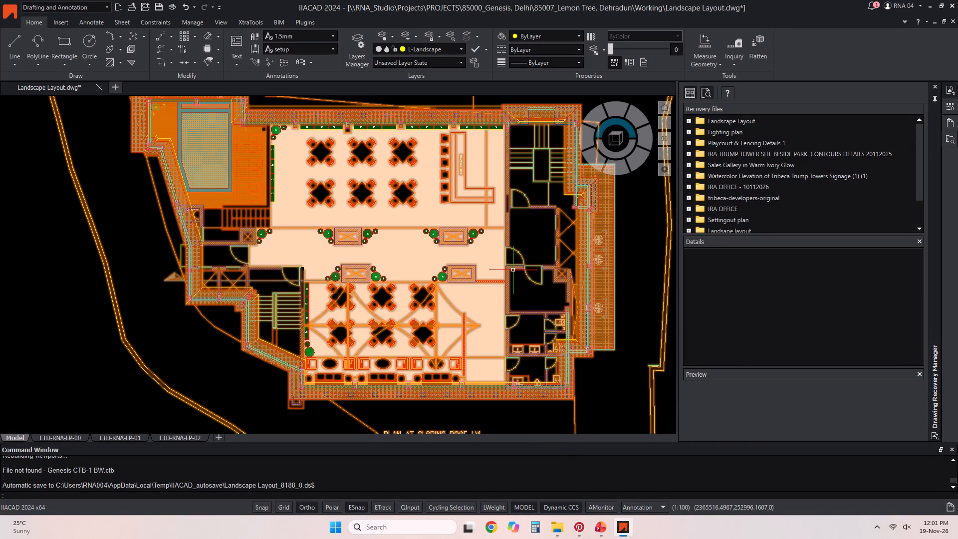
# Examine the main terrace paving between the pool deck and the service rooms, including the planters and seating areas.
pyautogui.scroll(1, 382, 262)
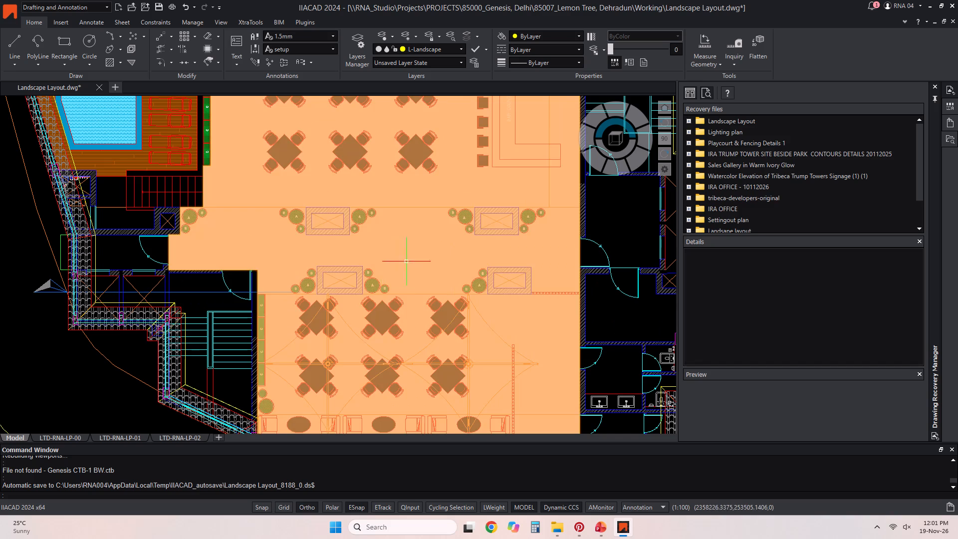
pyautogui.scroll(-1, 640, 331)
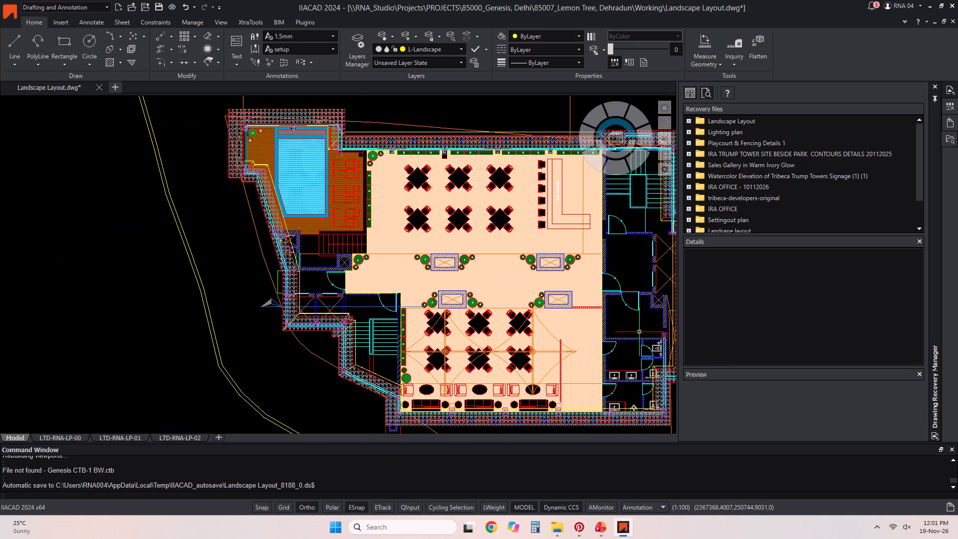
pyautogui.scroll(1, 640, 331)
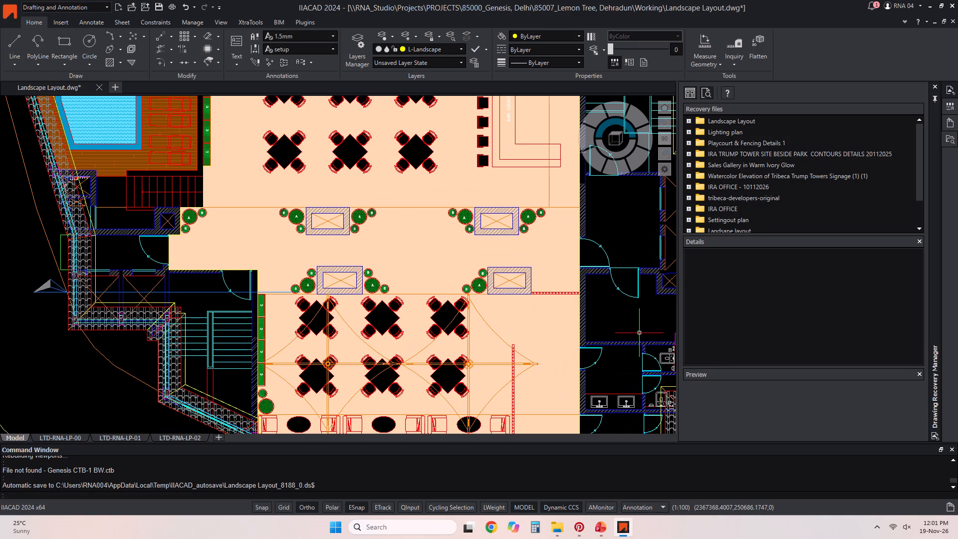
pyautogui.scroll(-2, 631, 329)
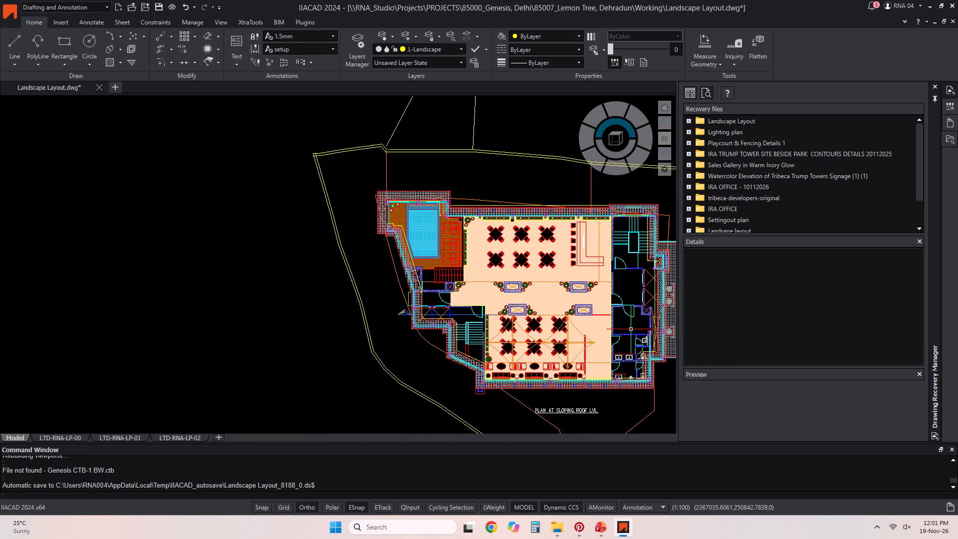
pyautogui.scroll(1, 631, 329)
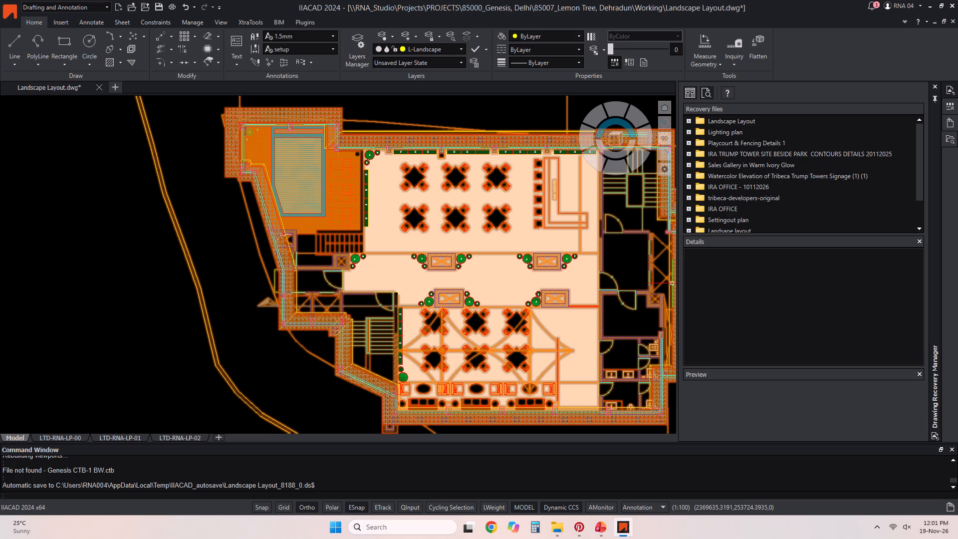
pyautogui.scroll(2, 529, 357)
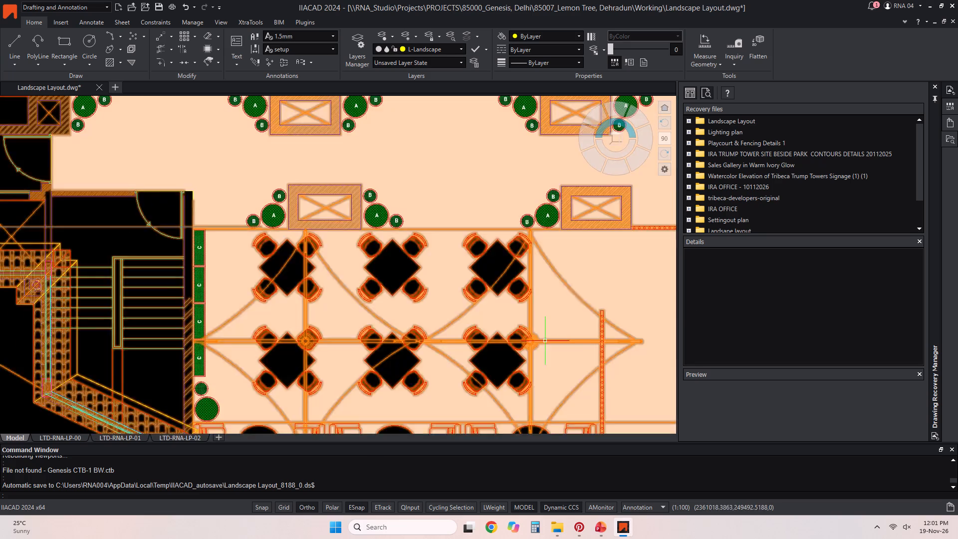
pyautogui.scroll(-1, 510, 350)
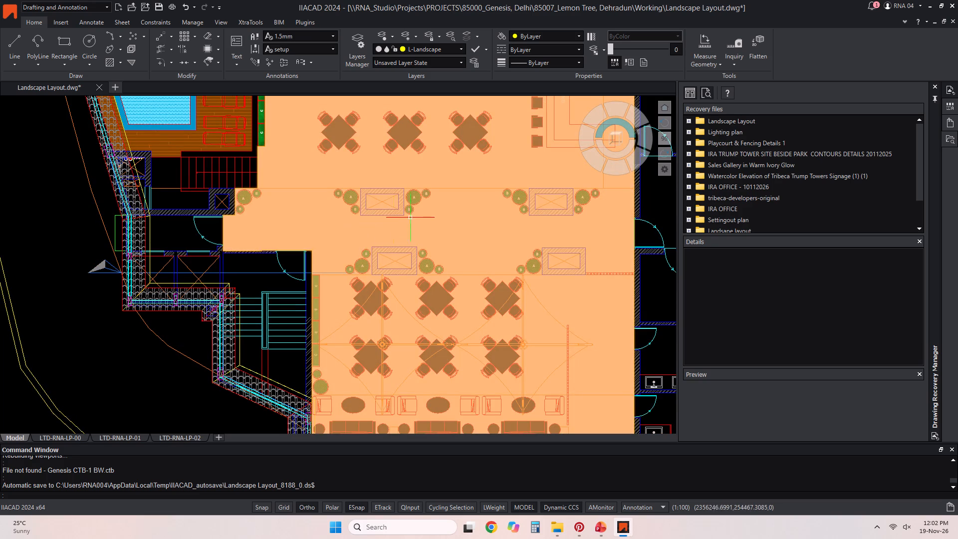
pyautogui.scroll(-1, 382, 266)
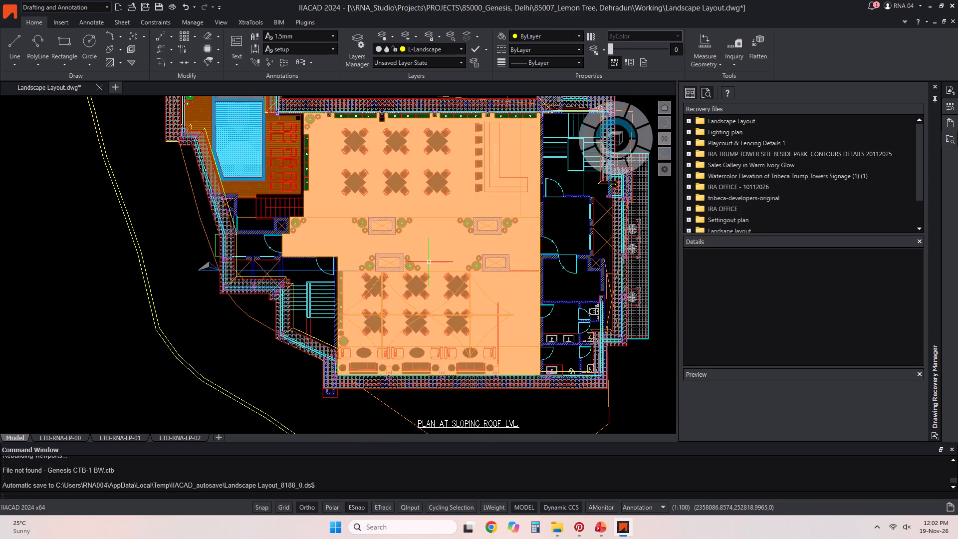
pyautogui.scroll(1, 479, 232)
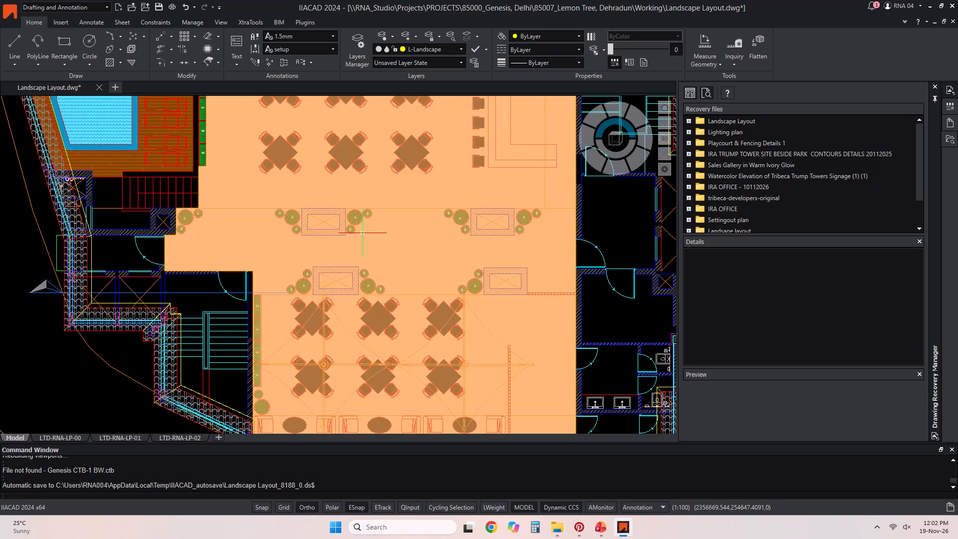
pyautogui.scroll(1, 389, 241)
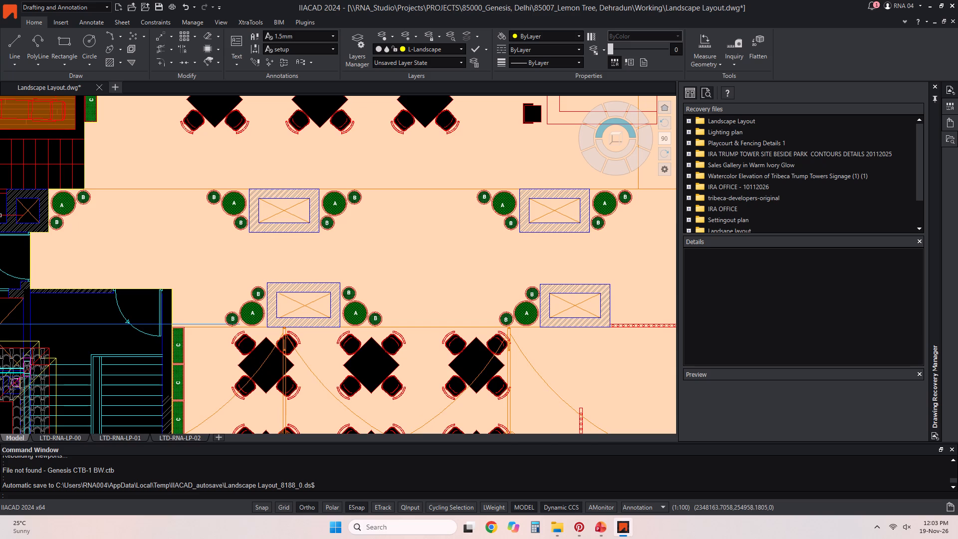
pyautogui.scroll(-1, 2, 210)
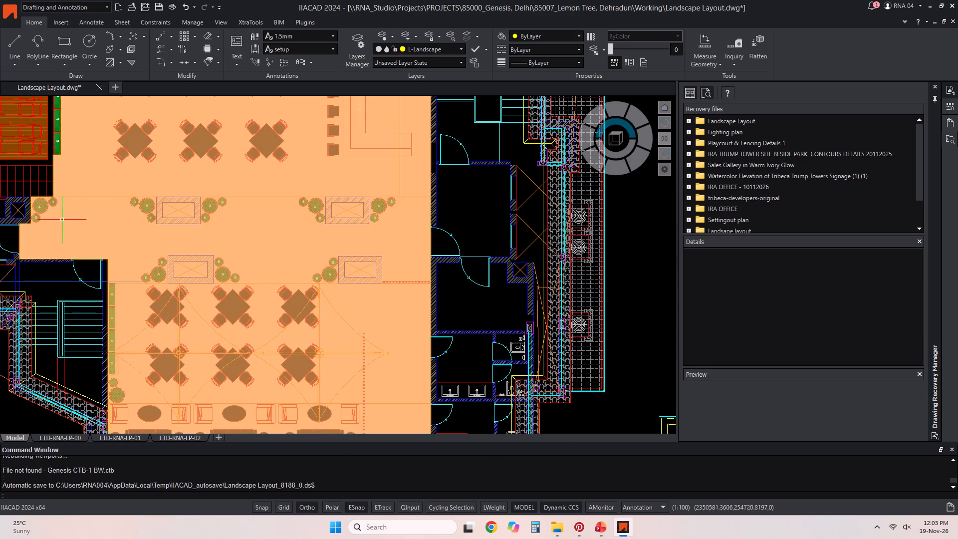
pyautogui.scroll(-1, 309, 253)
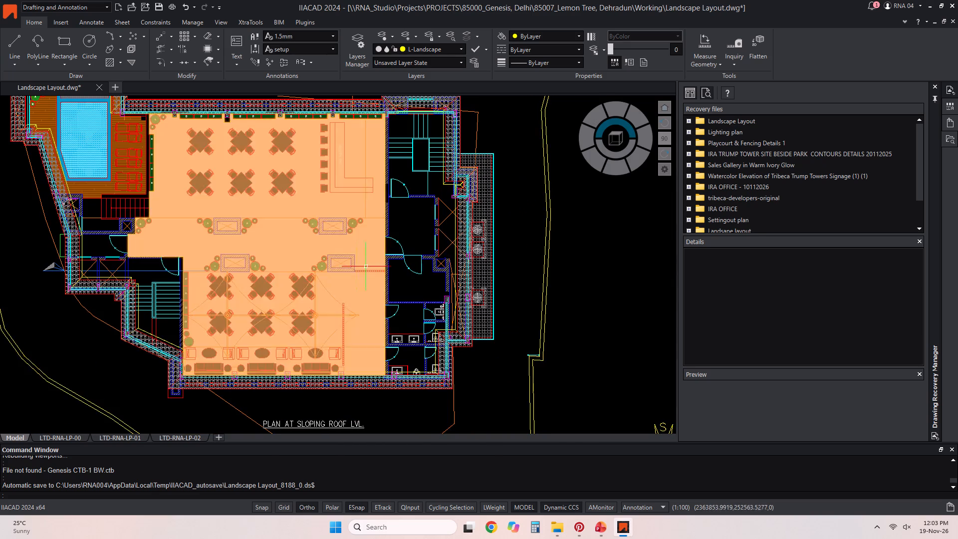
pyautogui.scroll(1, 227, 231)
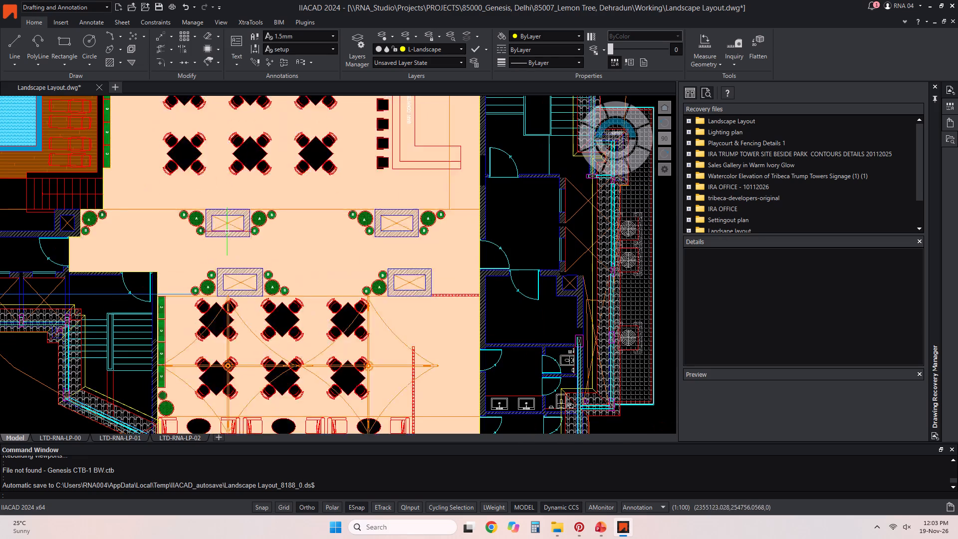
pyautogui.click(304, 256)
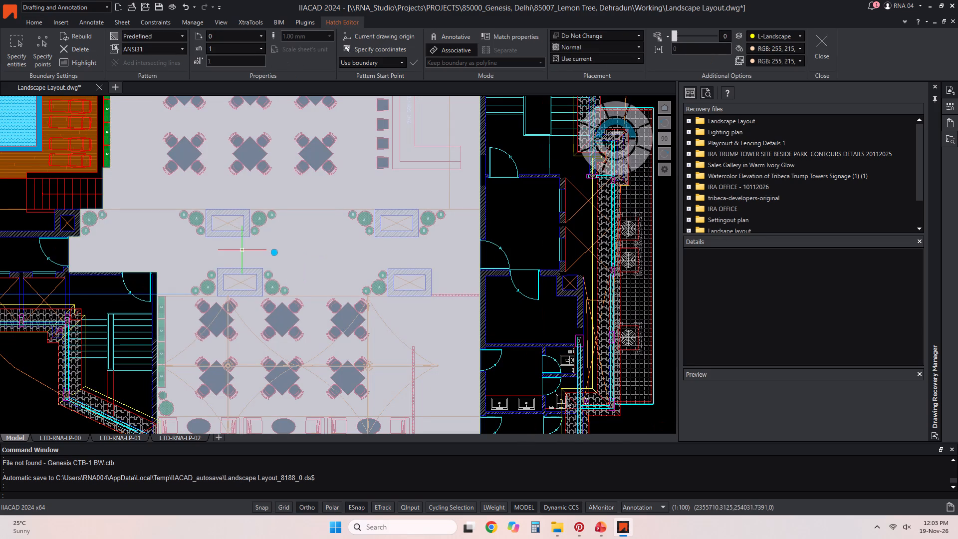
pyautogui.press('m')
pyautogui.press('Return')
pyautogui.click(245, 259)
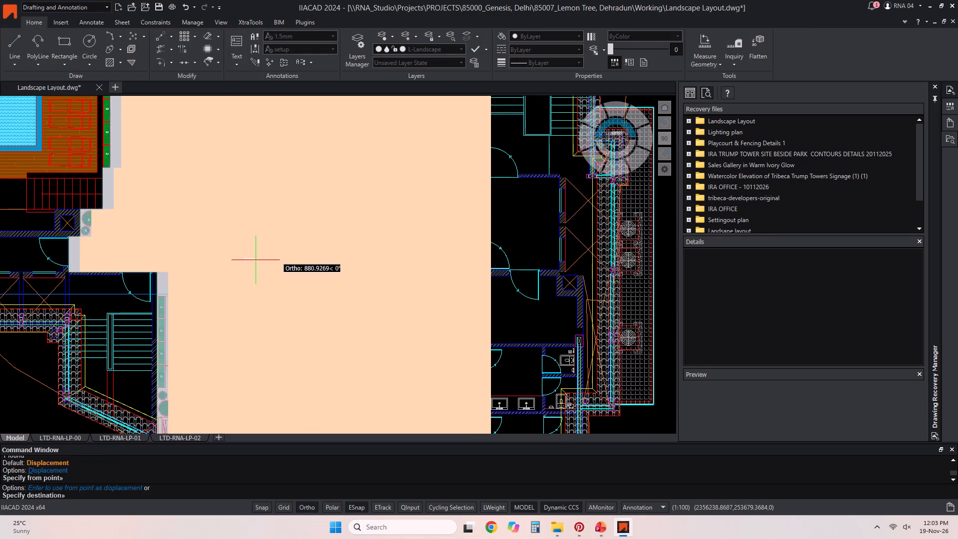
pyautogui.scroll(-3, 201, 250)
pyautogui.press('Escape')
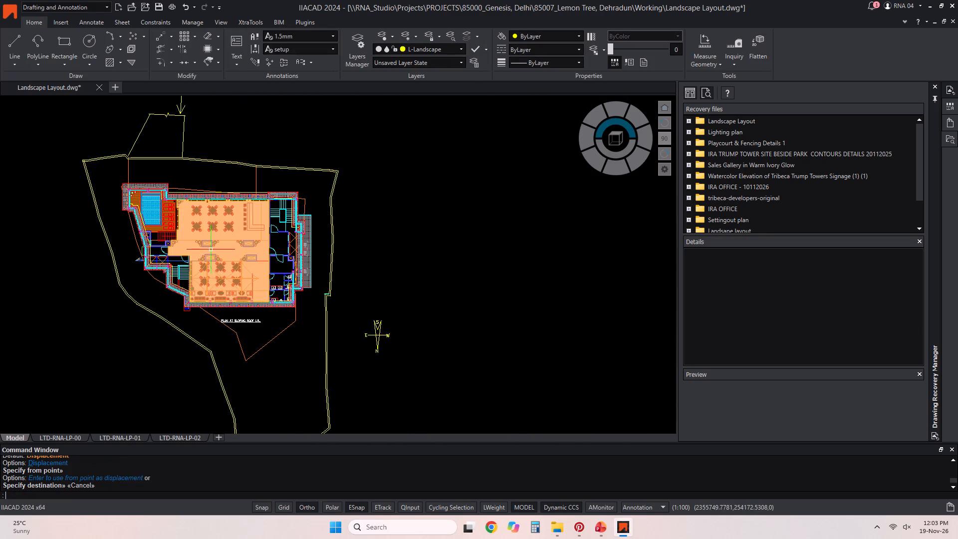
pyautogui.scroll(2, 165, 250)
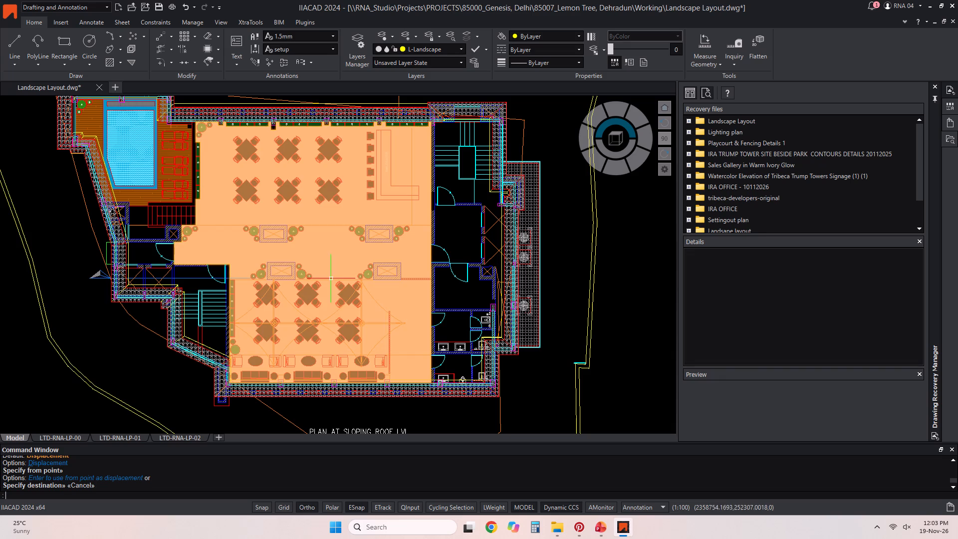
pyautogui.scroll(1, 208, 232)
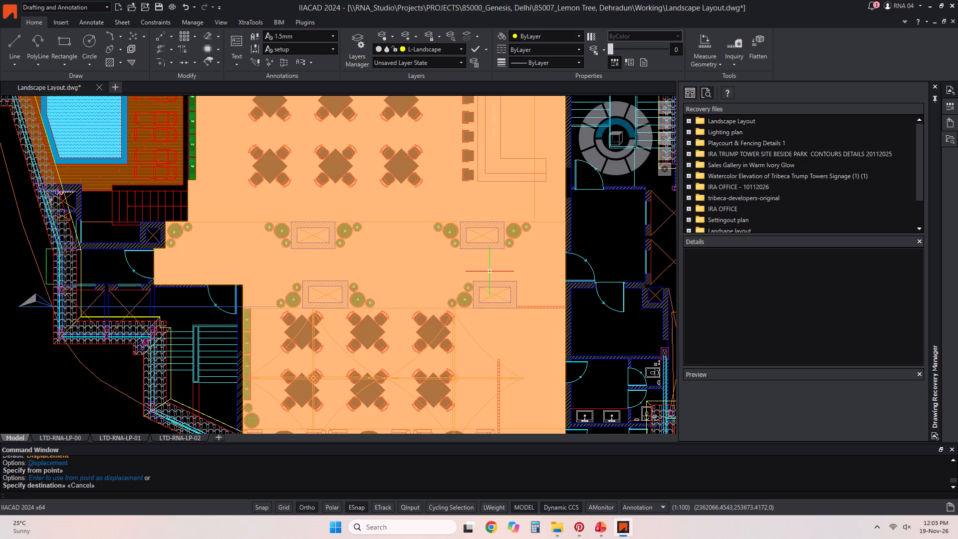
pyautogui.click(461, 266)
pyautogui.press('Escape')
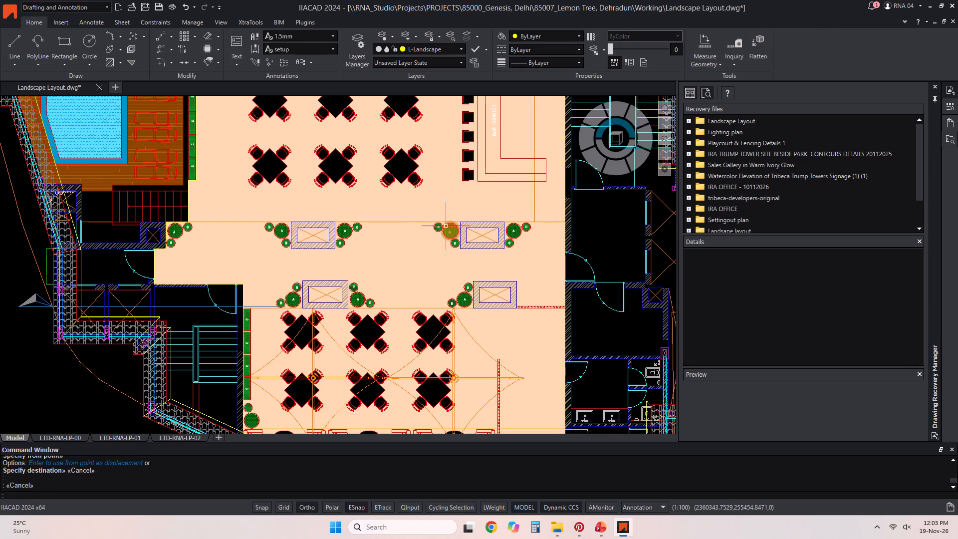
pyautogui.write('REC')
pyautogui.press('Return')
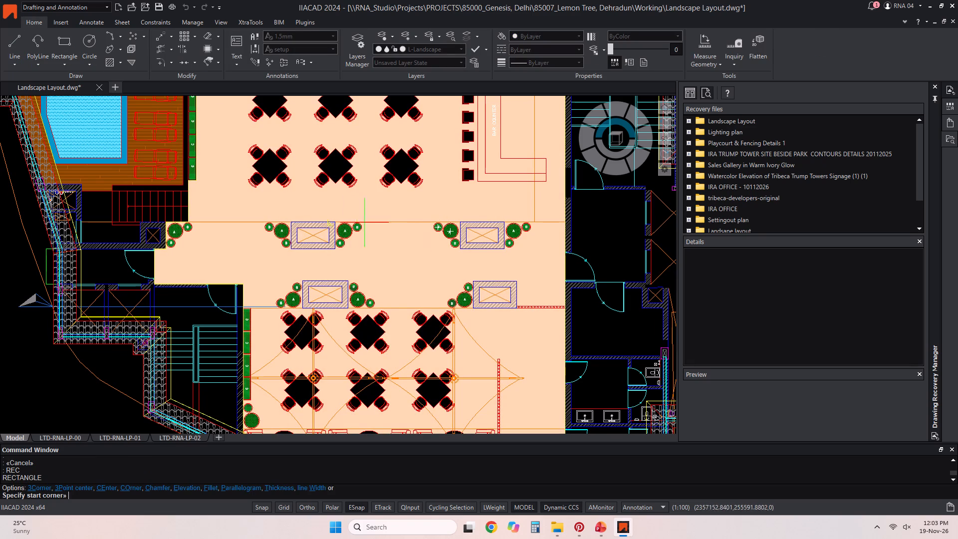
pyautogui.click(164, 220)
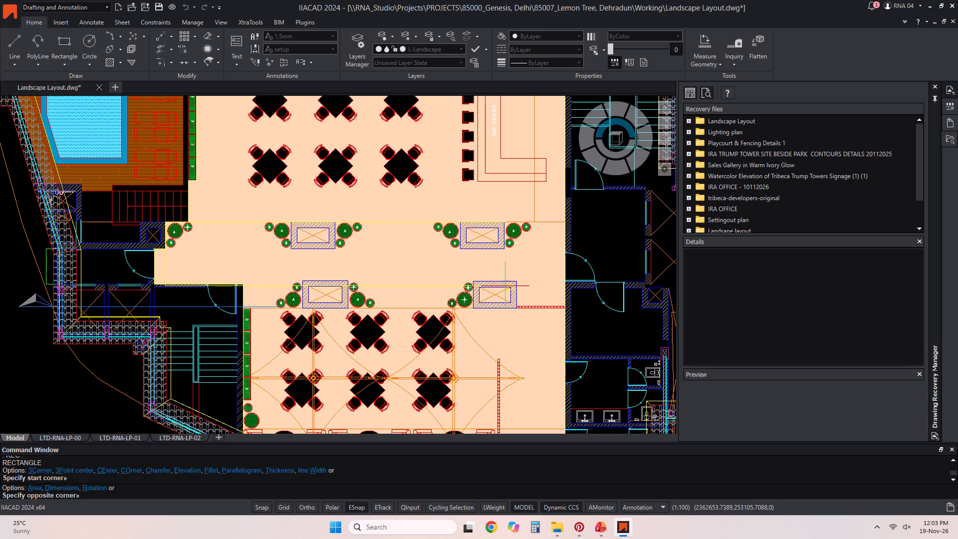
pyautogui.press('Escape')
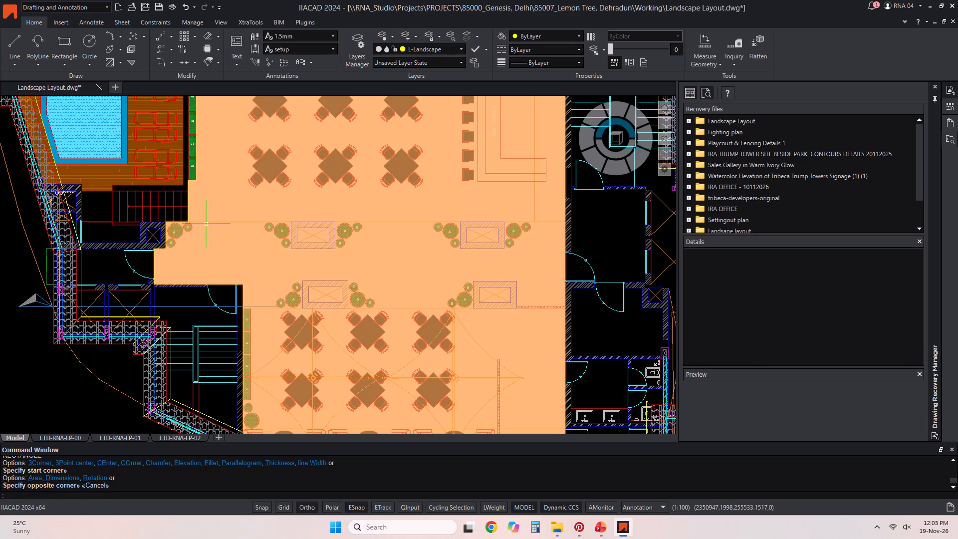
# Start a polyline around the central planter strip, tracing its service-room wall edge and its upper dividing line across to the column beside the stairs.
pyautogui.write('PL')
pyautogui.press('Return')
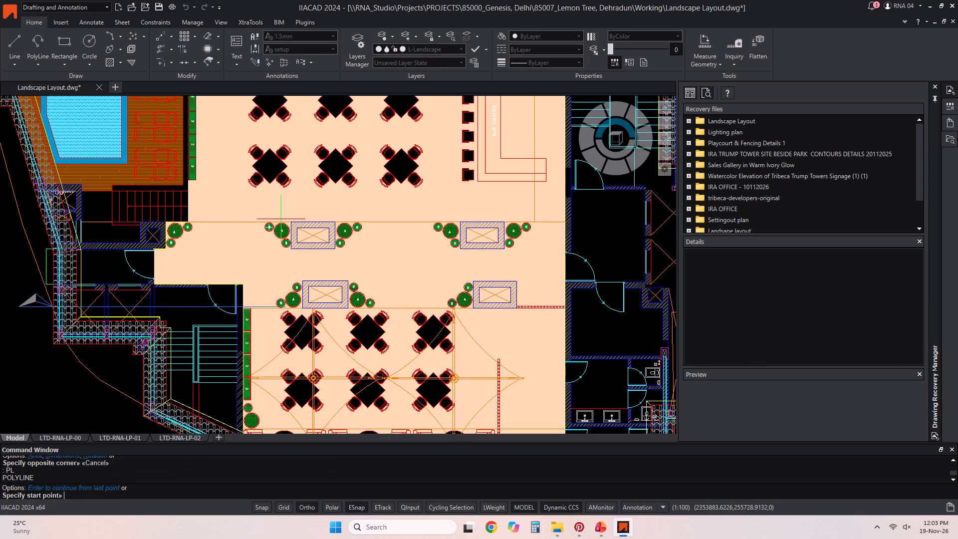
pyautogui.scroll(3, 520, 285)
pyautogui.scroll(-2, 442, 316)
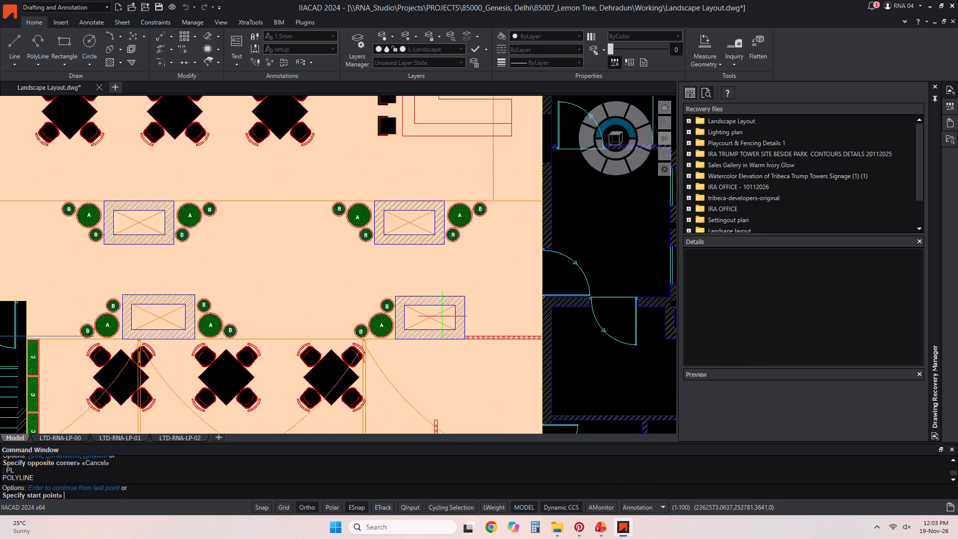
pyautogui.scroll(2, 539, 339)
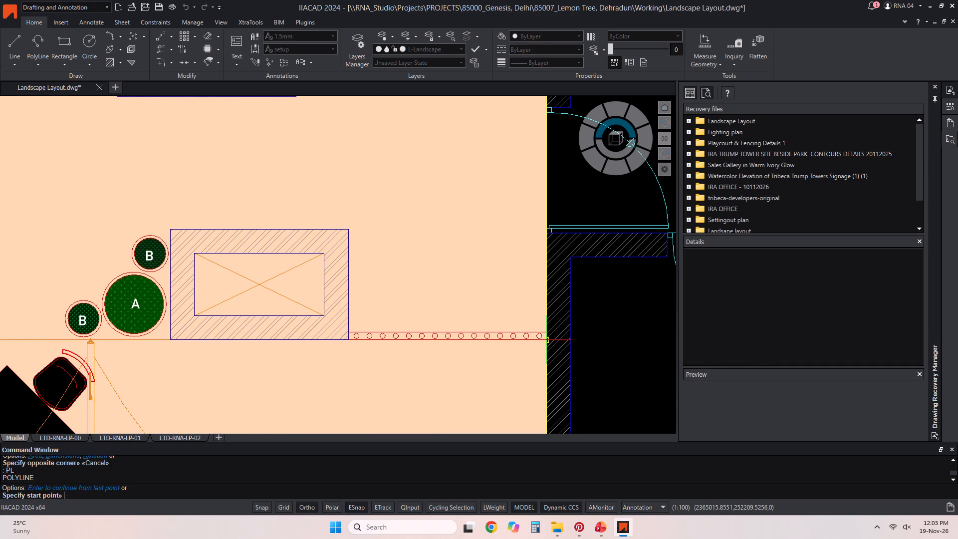
pyautogui.click(546, 340)
pyautogui.scroll(-2, 537, 283)
pyautogui.scroll(2, 548, 185)
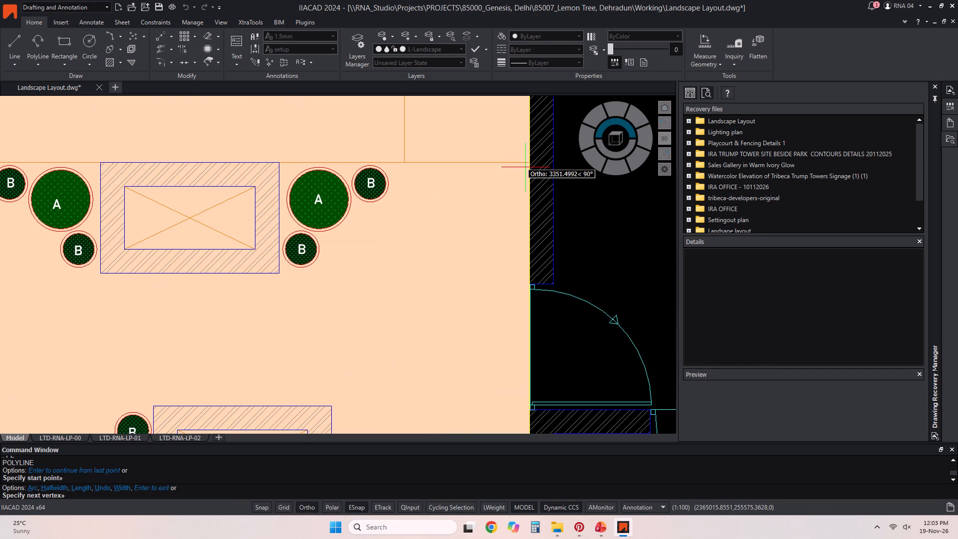
pyautogui.click(528, 162)
pyautogui.scroll(-3, 562, 181)
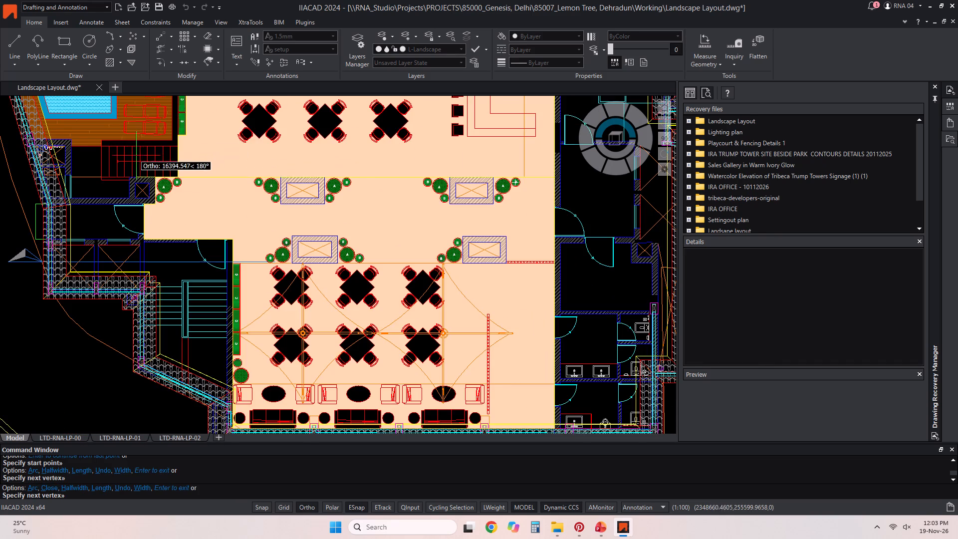
pyautogui.scroll(2, 136, 159)
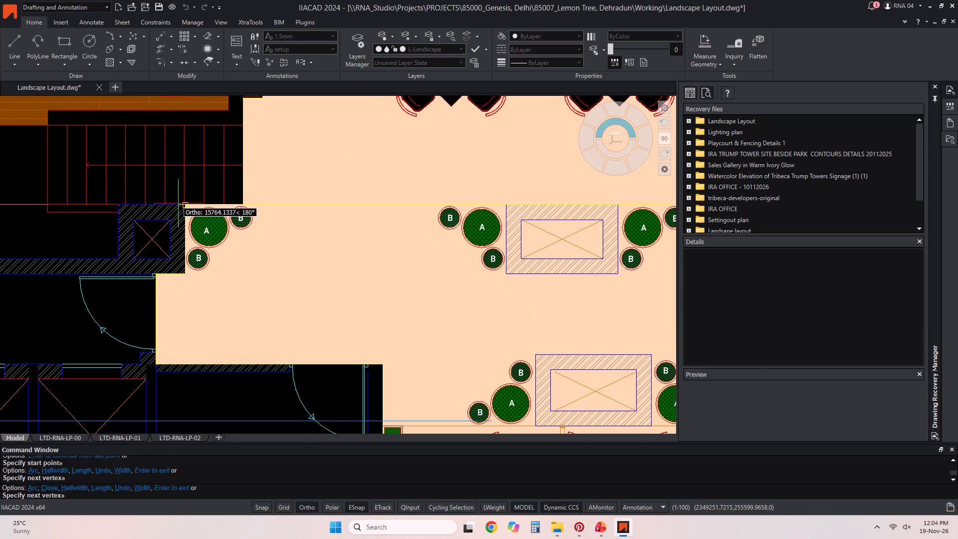
pyautogui.click(179, 203)
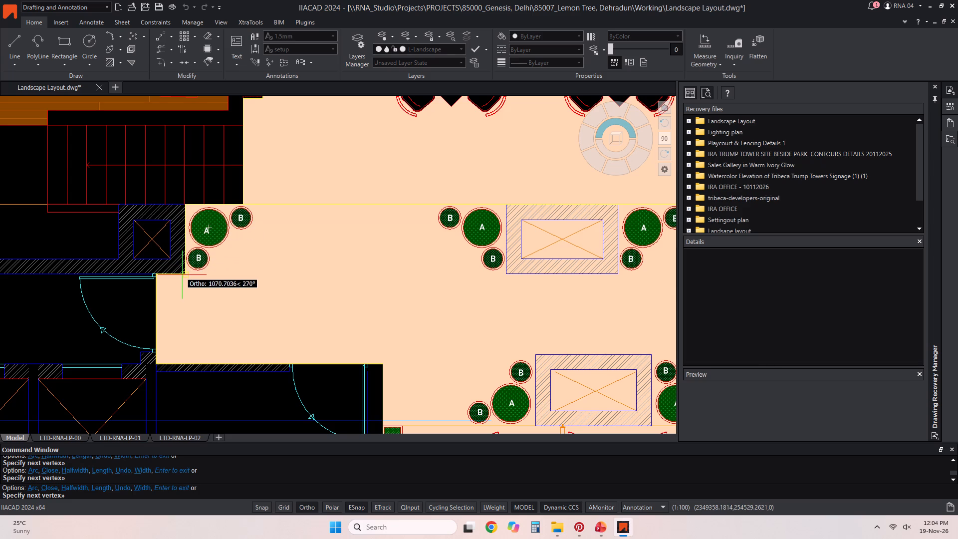
# Complete the polyline around the central planter strip along the service-room walls and the lower dividing line to the opposite wall.
pyautogui.click(183, 274)
pyautogui.click(155, 273)
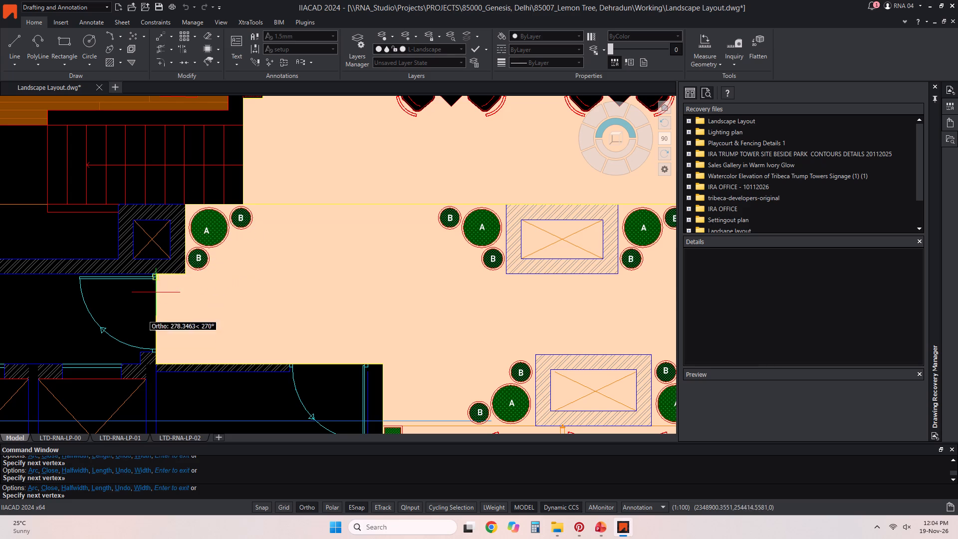
pyautogui.click(160, 364)
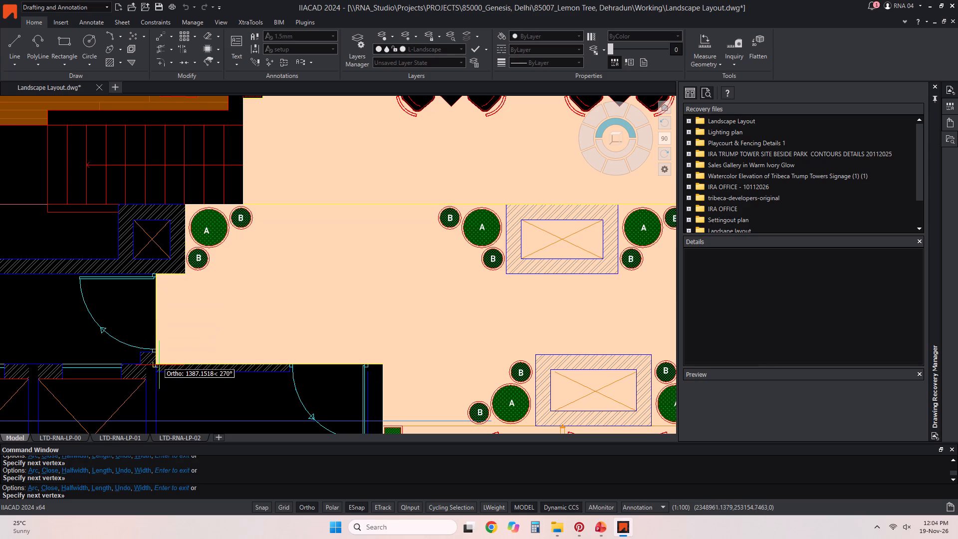
pyautogui.click(380, 366)
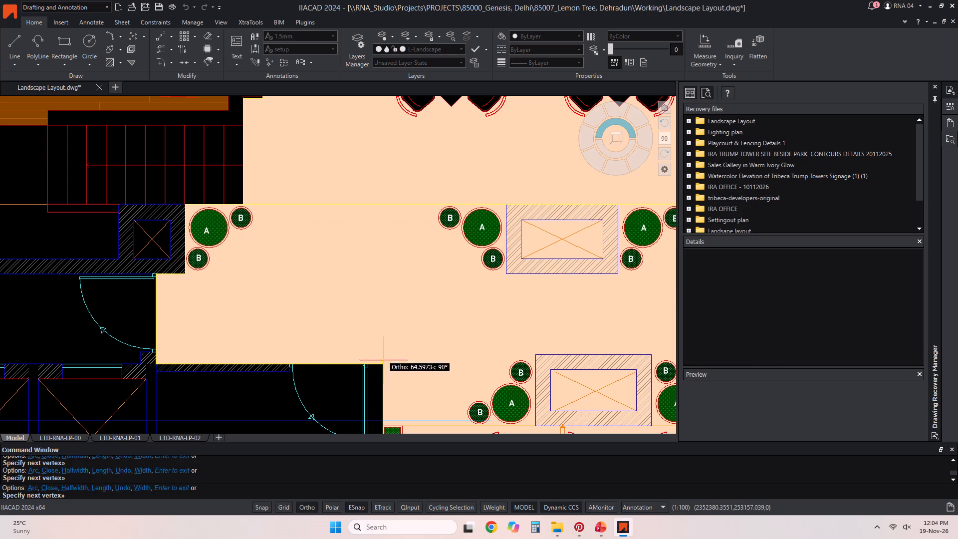
pyautogui.scroll(-2, 381, 284)
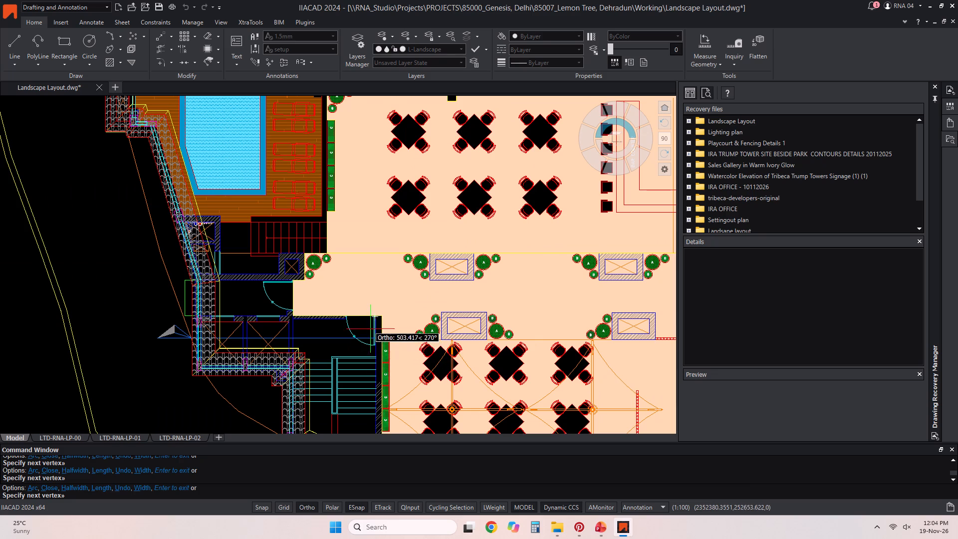
pyautogui.scroll(2, 393, 340)
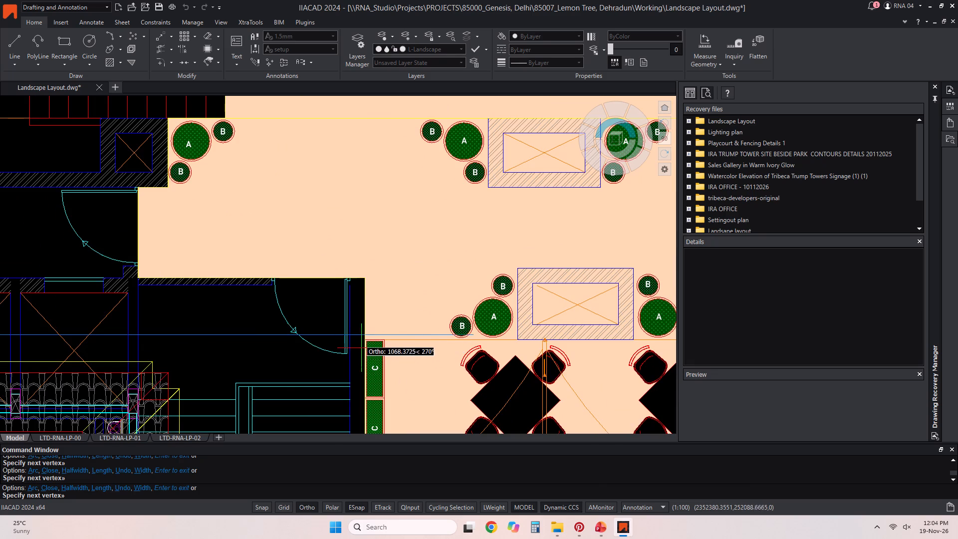
pyautogui.scroll(1, 362, 341)
pyautogui.click(365, 339)
pyautogui.scroll(-3, 179, 311)
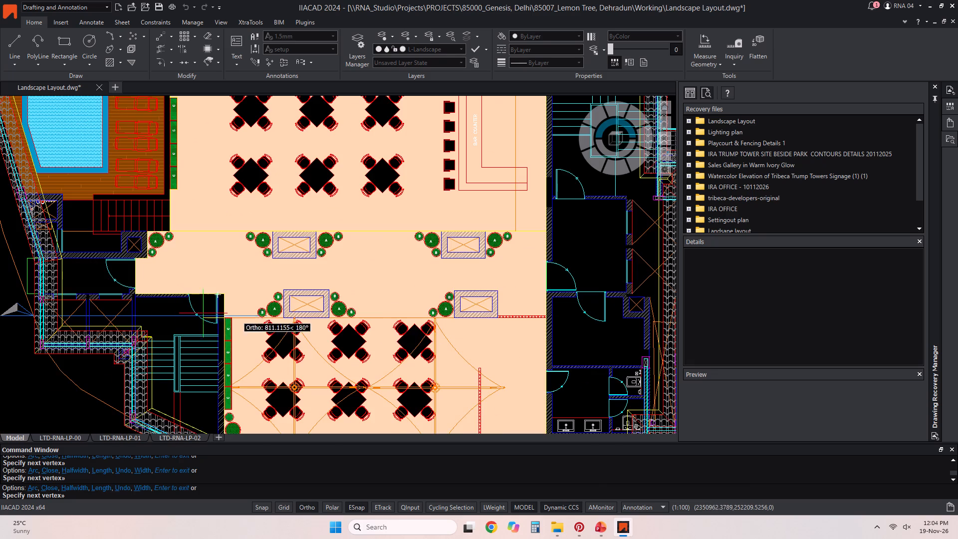
pyautogui.scroll(1, 531, 322)
pyautogui.click(555, 318)
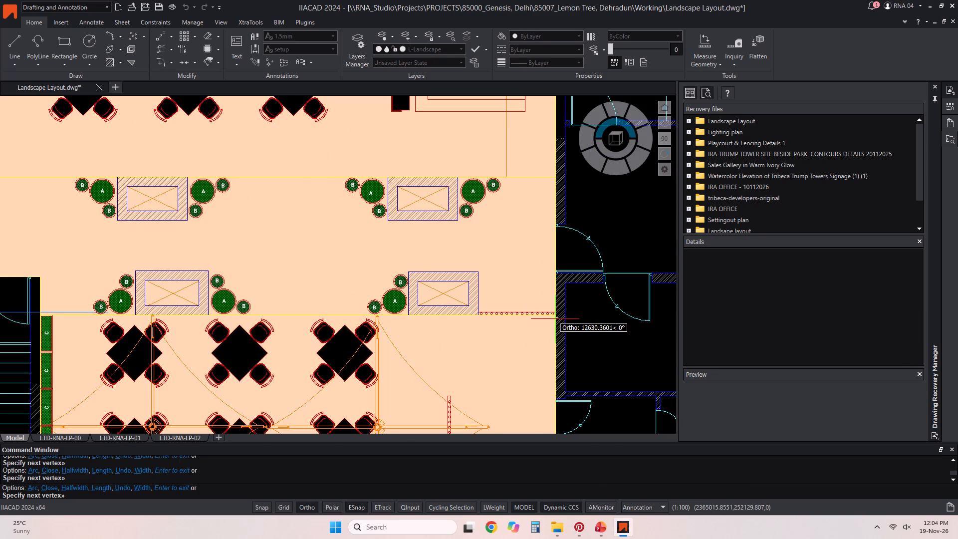
pyautogui.press('Escape')
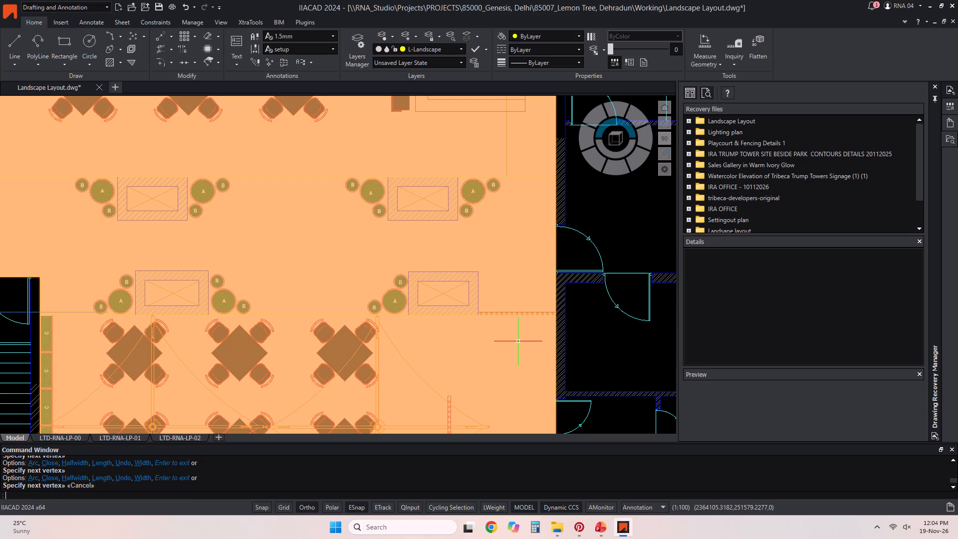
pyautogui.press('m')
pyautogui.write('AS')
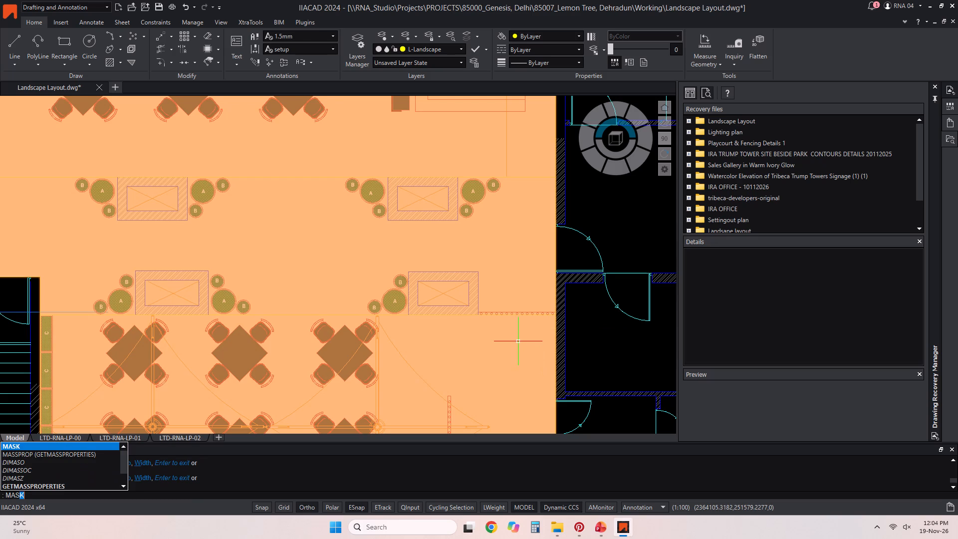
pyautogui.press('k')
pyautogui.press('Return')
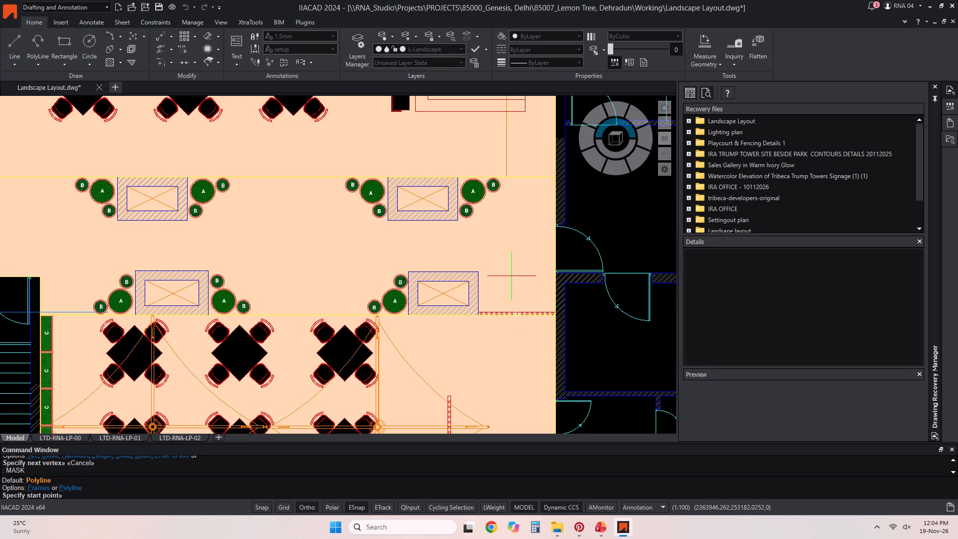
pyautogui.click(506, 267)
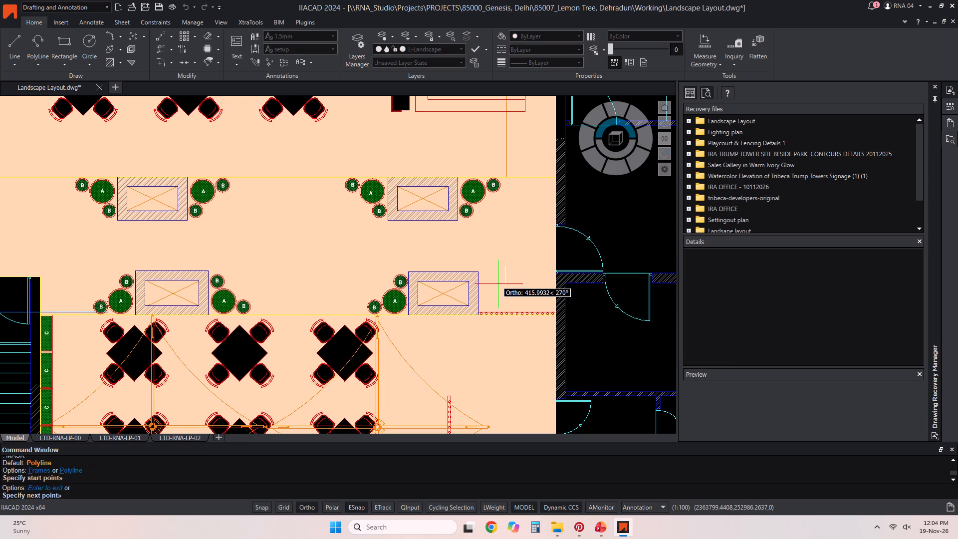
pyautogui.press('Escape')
# Trim the terrace paving hatch out of the central planter strip, using the strip's outline polyline as the cutting edge.
pyautogui.scroll(-2, 556, 299)
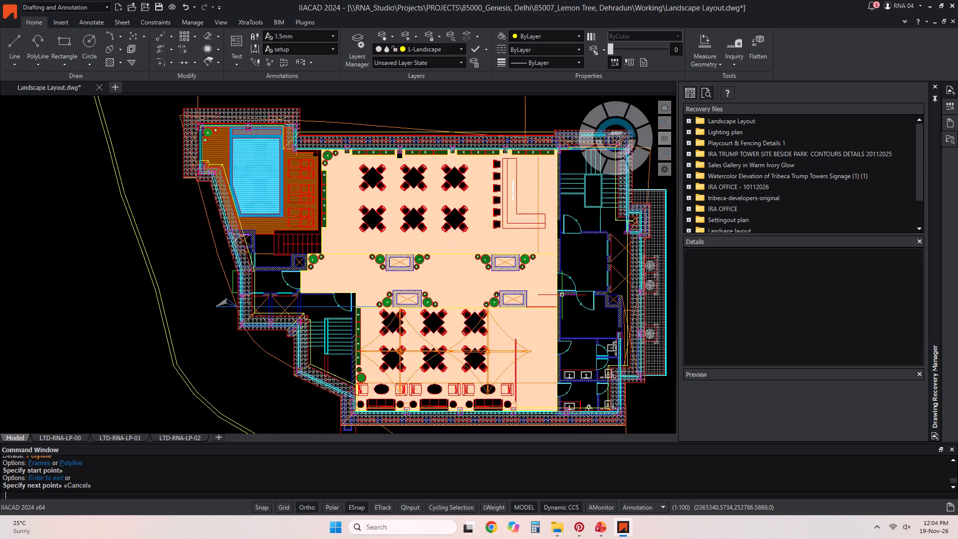
pyautogui.scroll(2, 421, 271)
pyautogui.write('TR')
pyautogui.press('Return')
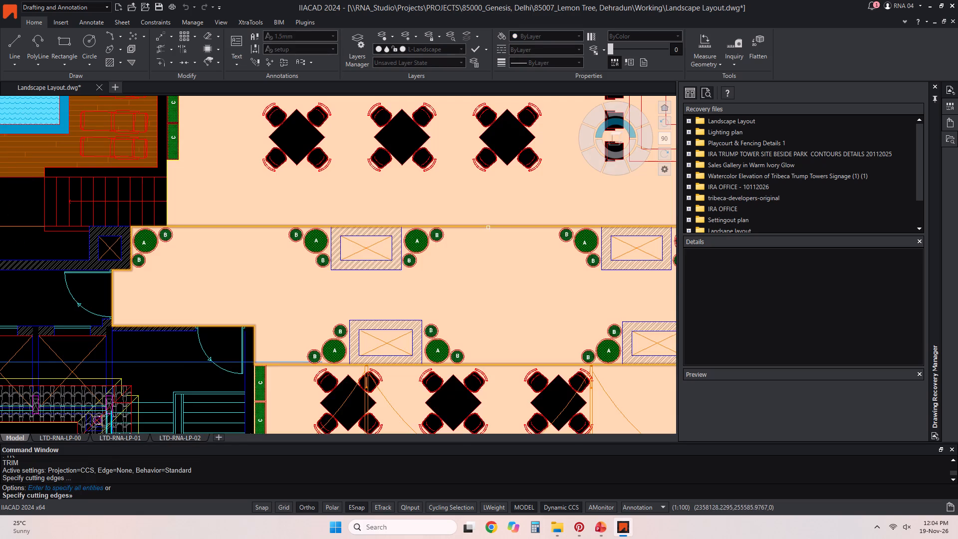
pyautogui.click(488, 227)
pyautogui.press('Return')
pyautogui.click(479, 255)
pyautogui.scroll(-2, 239, 283)
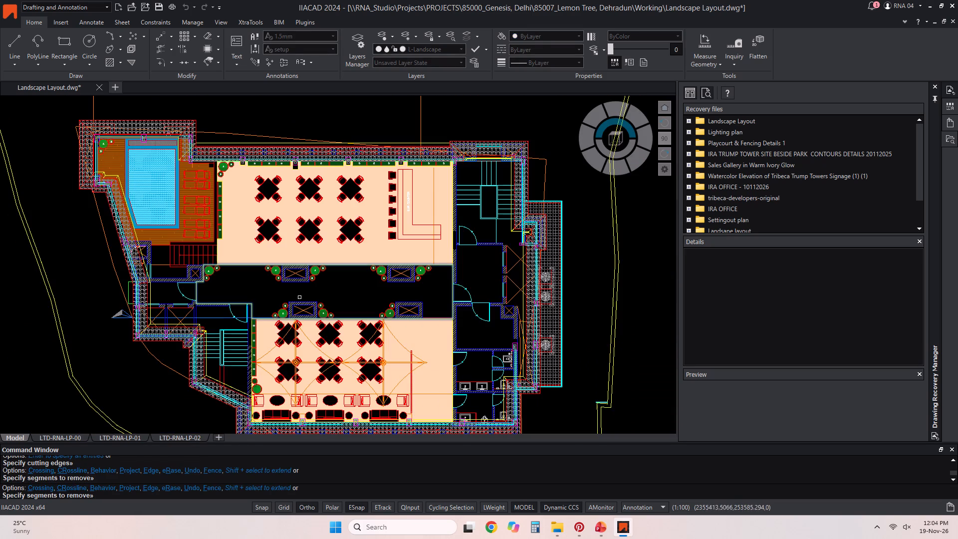
pyautogui.press('Escape')
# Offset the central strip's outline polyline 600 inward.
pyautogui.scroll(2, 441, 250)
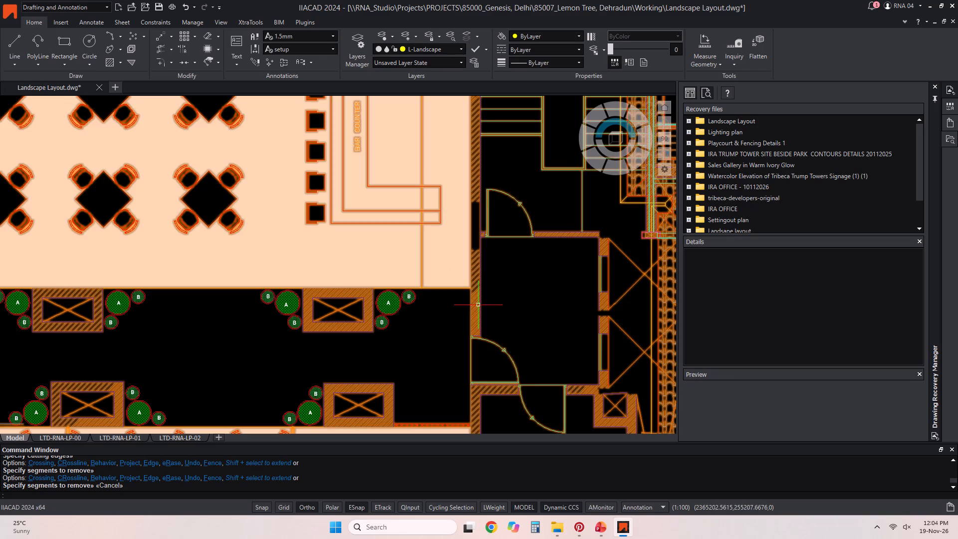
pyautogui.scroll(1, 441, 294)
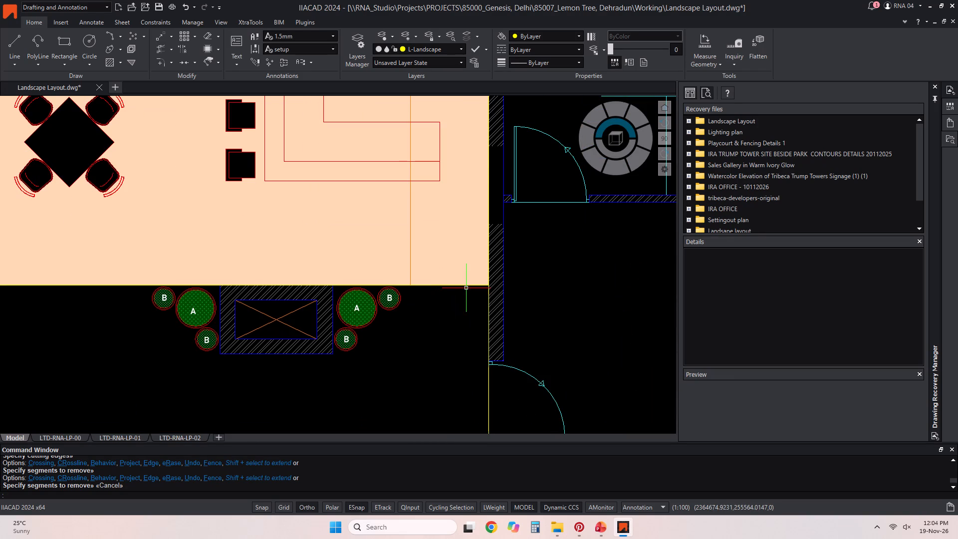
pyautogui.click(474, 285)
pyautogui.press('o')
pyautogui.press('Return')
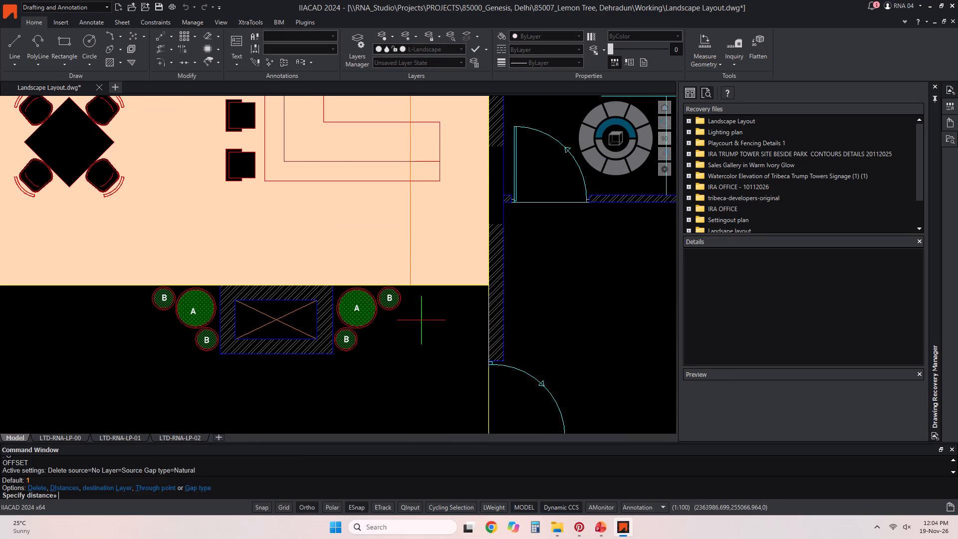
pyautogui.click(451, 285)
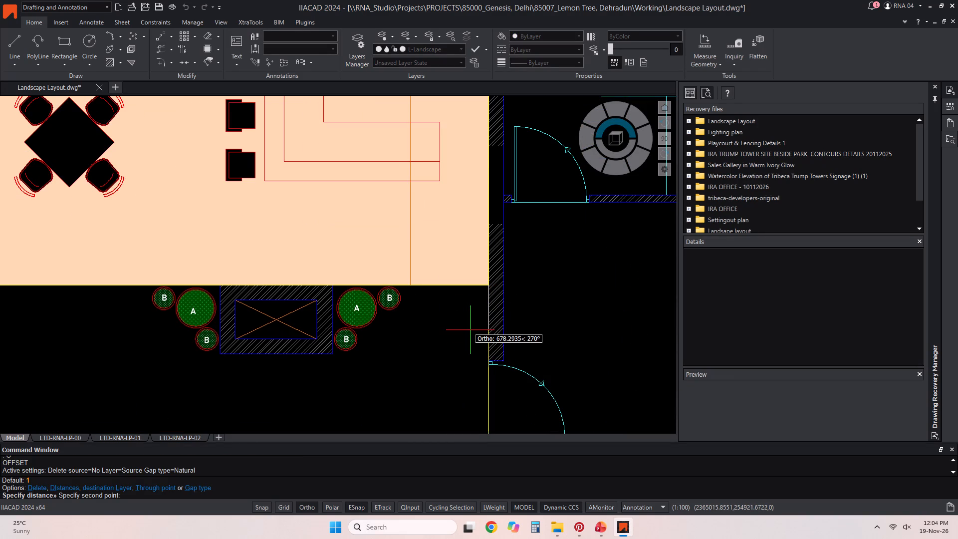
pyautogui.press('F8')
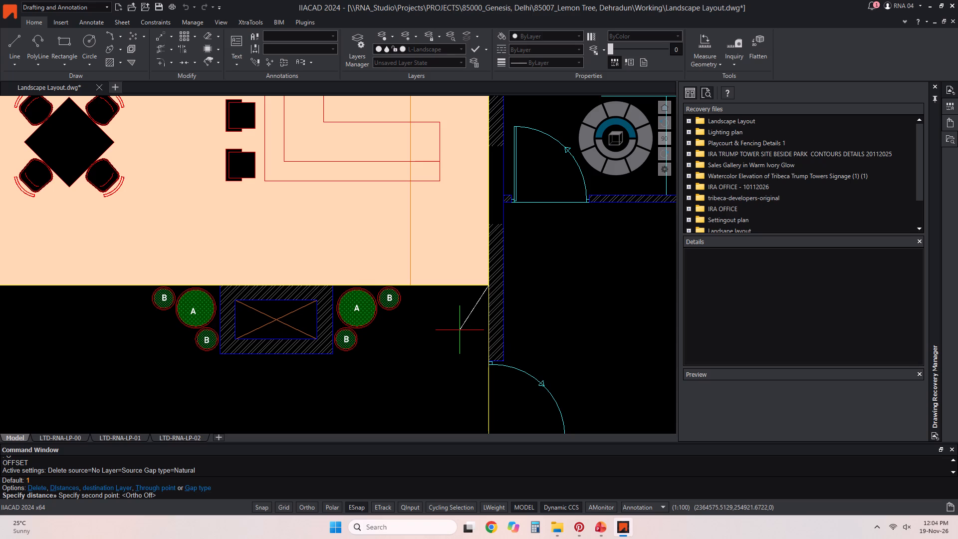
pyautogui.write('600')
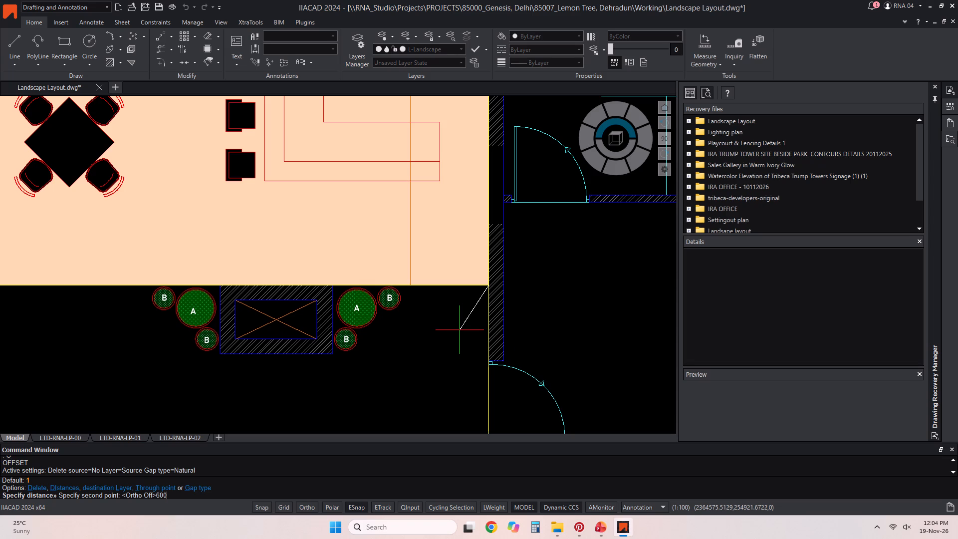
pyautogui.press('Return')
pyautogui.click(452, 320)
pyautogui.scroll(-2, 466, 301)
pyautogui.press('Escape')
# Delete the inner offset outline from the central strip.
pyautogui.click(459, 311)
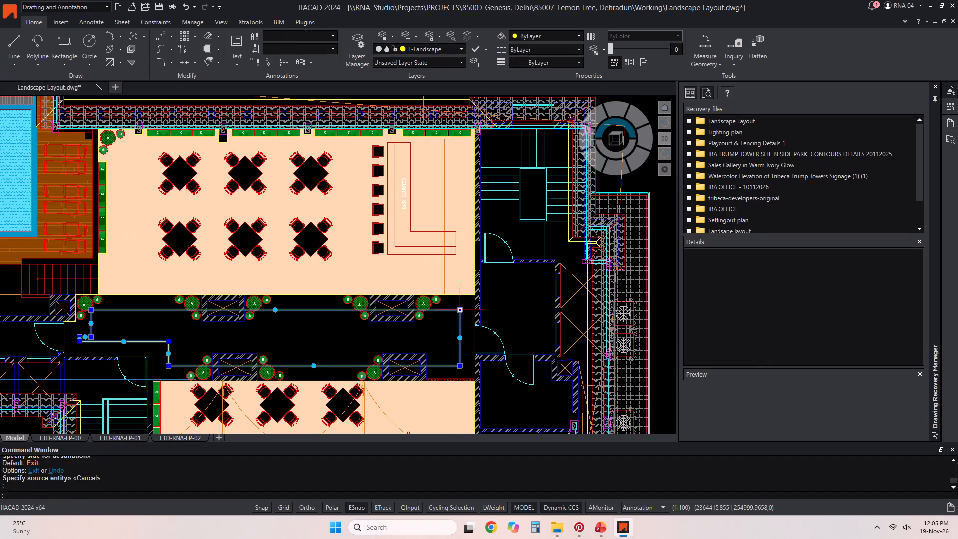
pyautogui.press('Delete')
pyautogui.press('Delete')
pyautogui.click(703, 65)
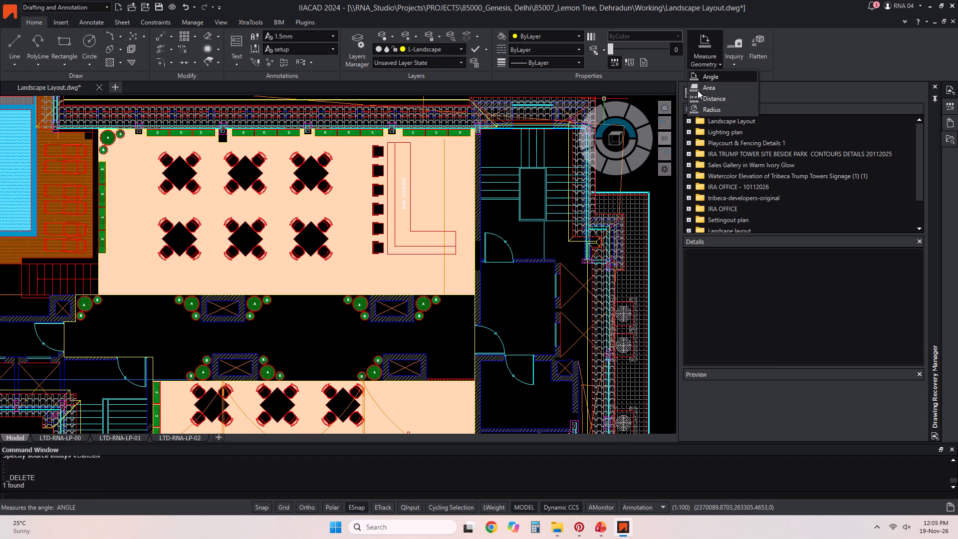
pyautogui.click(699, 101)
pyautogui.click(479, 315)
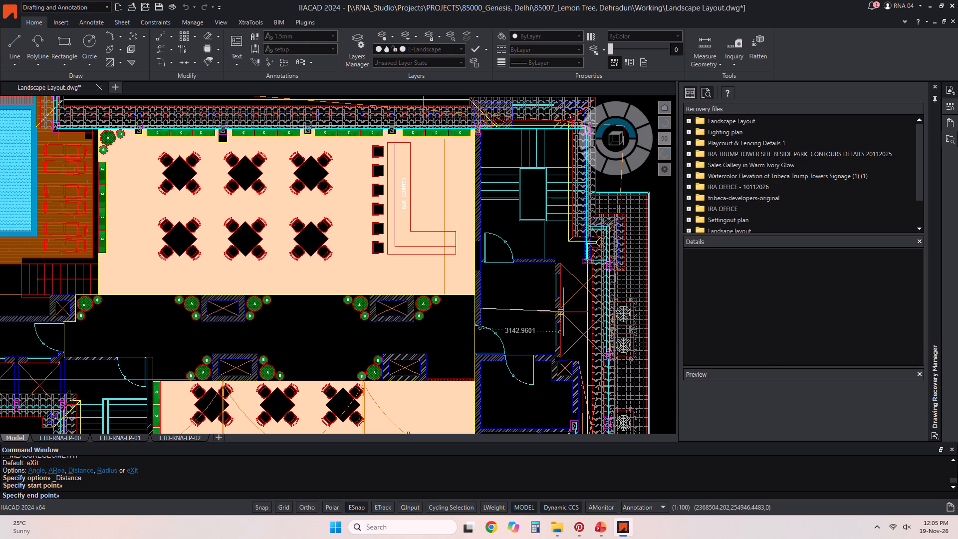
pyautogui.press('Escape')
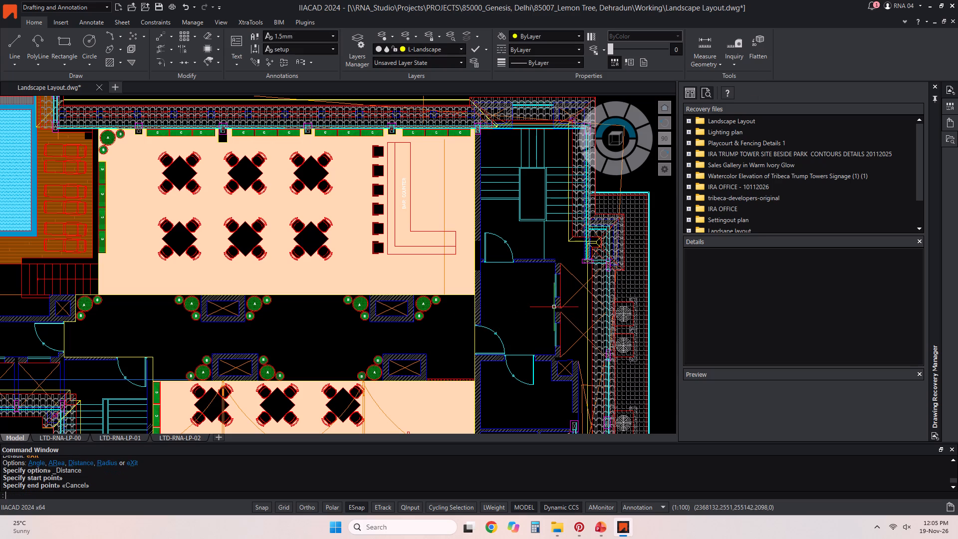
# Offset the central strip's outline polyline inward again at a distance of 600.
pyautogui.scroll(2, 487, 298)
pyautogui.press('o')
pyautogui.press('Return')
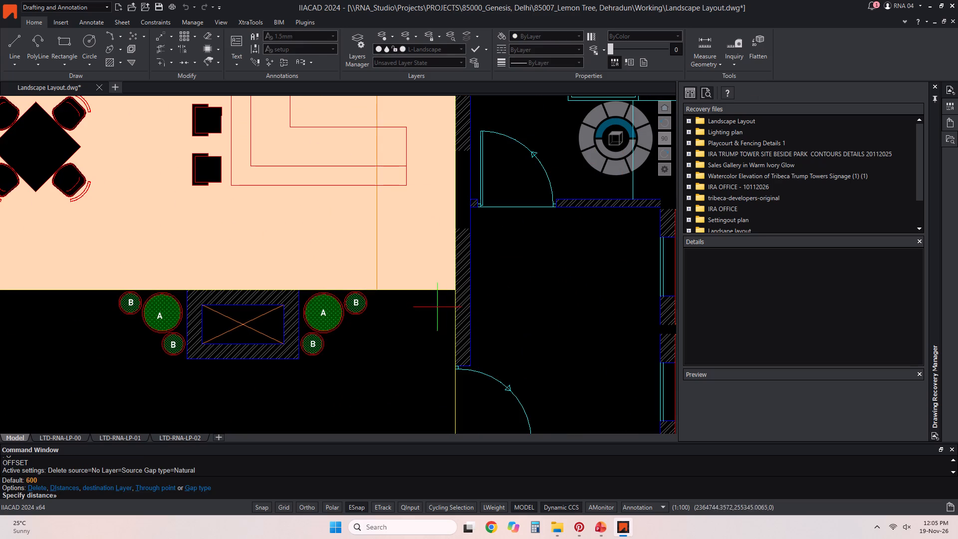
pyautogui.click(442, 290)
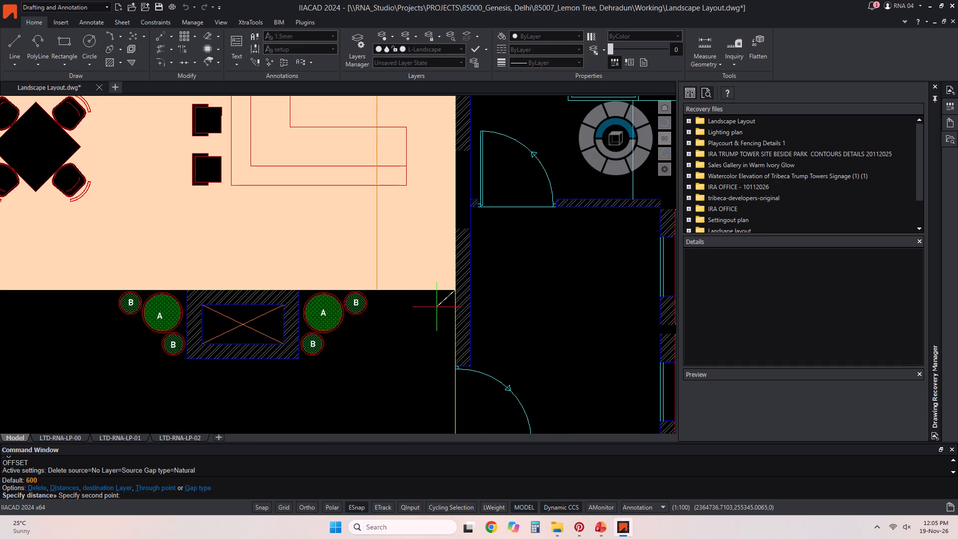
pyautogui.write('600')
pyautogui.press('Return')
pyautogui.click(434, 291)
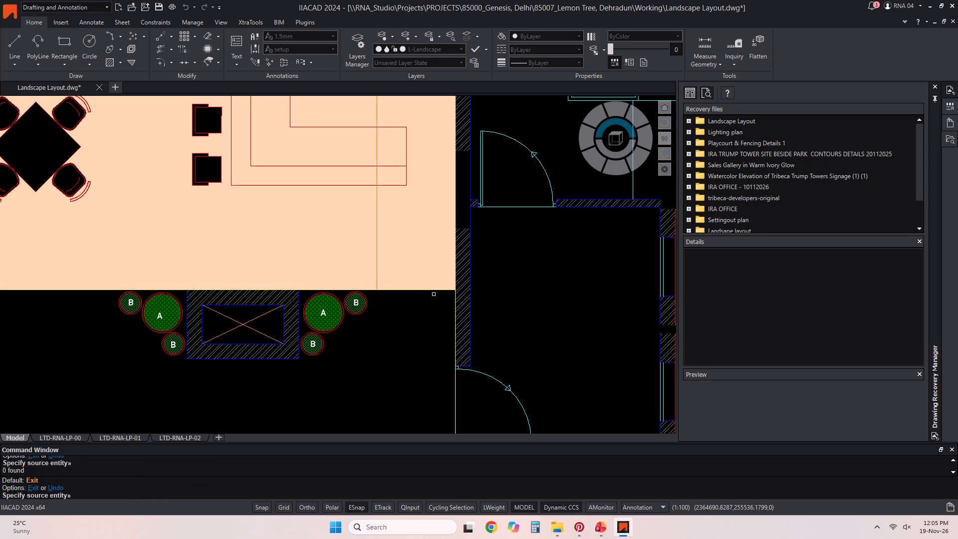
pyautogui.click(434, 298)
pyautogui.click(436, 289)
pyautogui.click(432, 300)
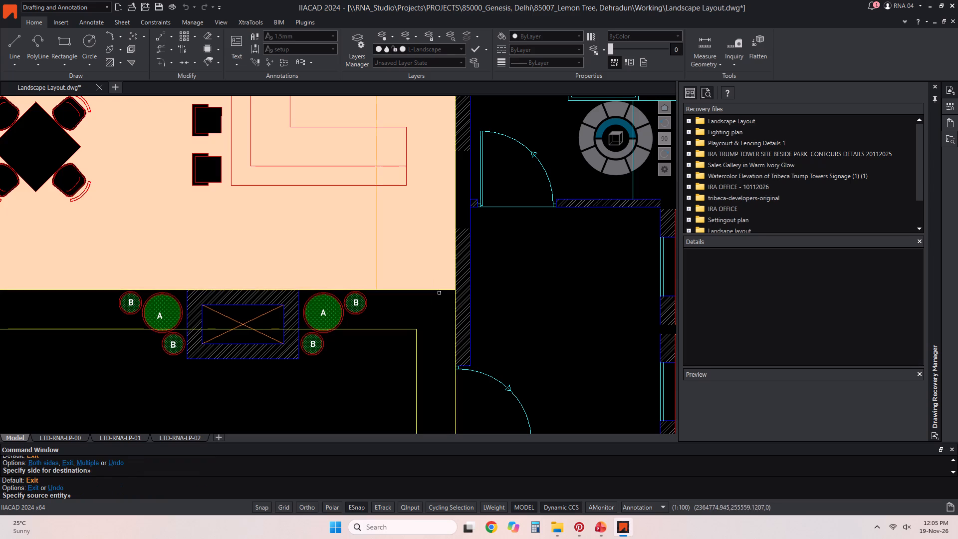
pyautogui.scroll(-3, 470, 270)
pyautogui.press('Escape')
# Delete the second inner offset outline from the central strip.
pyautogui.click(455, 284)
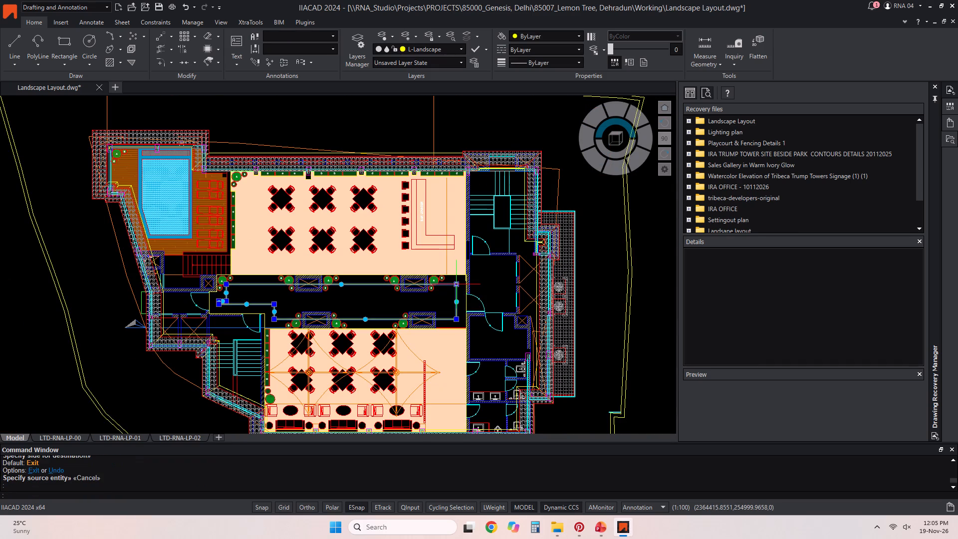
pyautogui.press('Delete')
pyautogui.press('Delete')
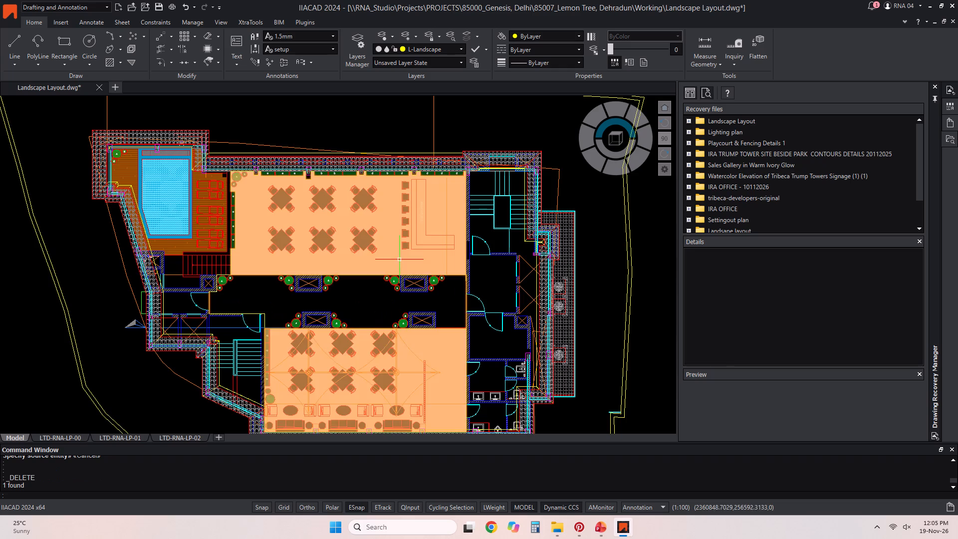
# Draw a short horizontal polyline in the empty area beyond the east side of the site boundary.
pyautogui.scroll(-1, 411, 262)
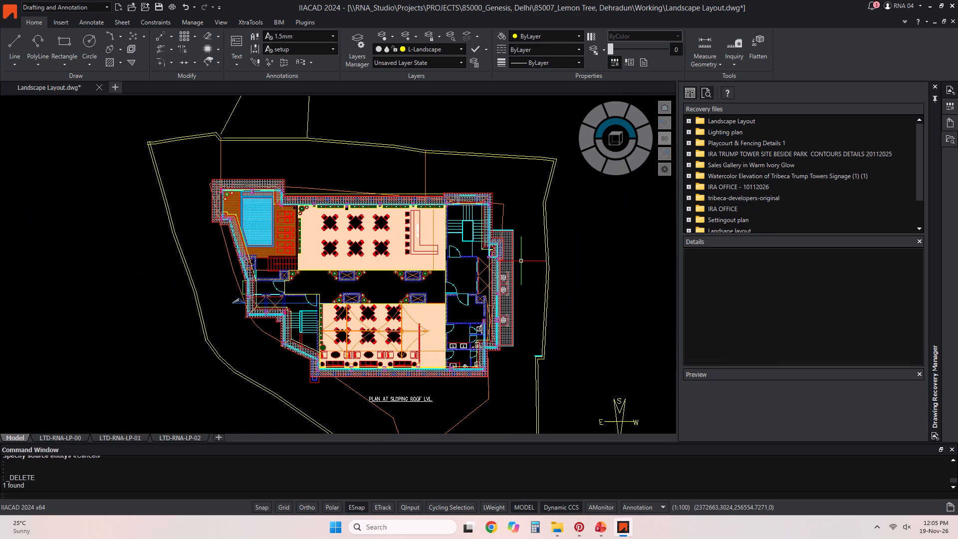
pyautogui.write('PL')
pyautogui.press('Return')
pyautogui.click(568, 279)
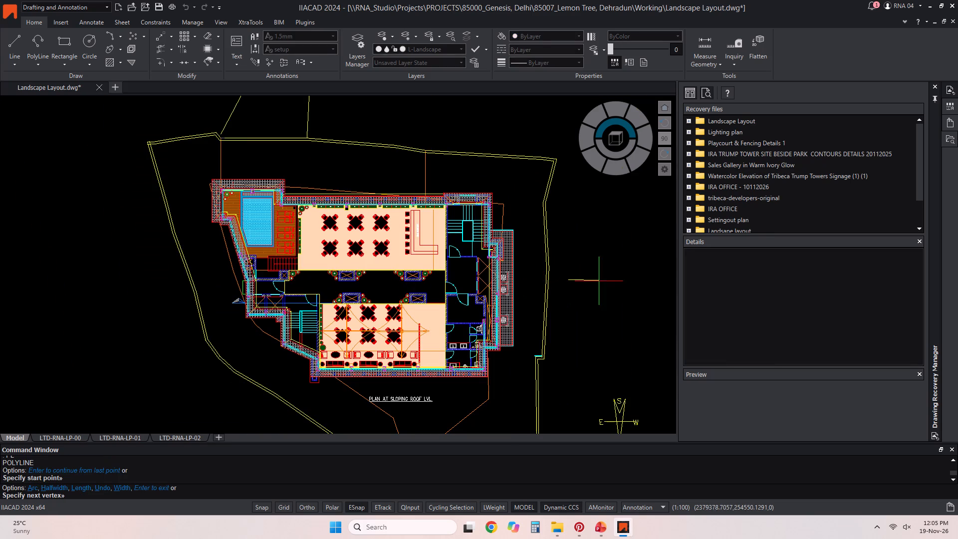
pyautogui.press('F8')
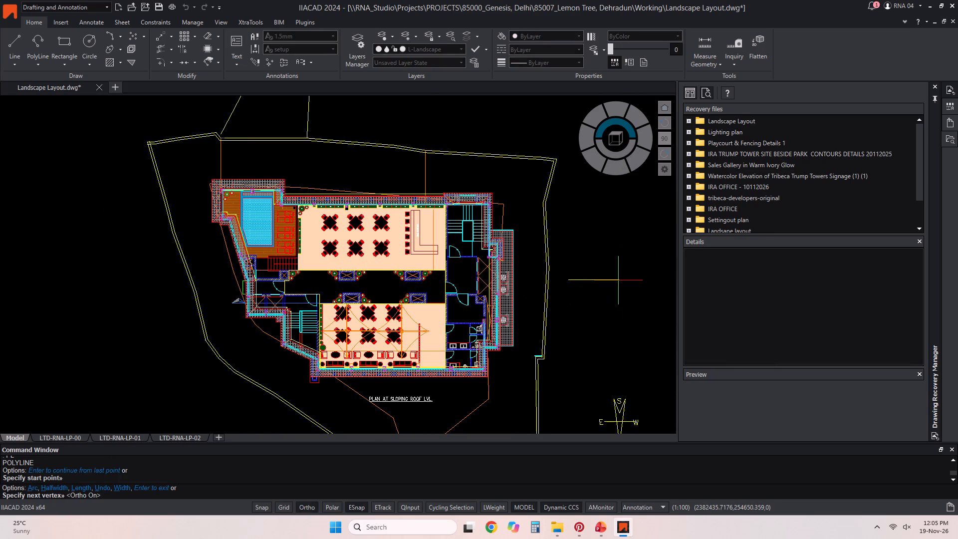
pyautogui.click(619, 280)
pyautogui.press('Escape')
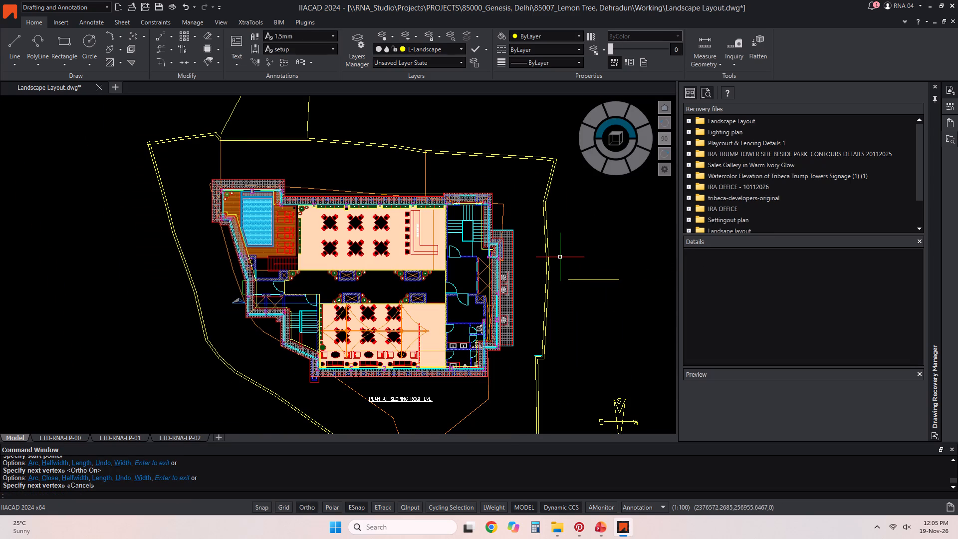
# Check the horizontal polyline's length with a parallel dimension between its two endpoints.
pyautogui.write('DAL')
pyautogui.press('Return')
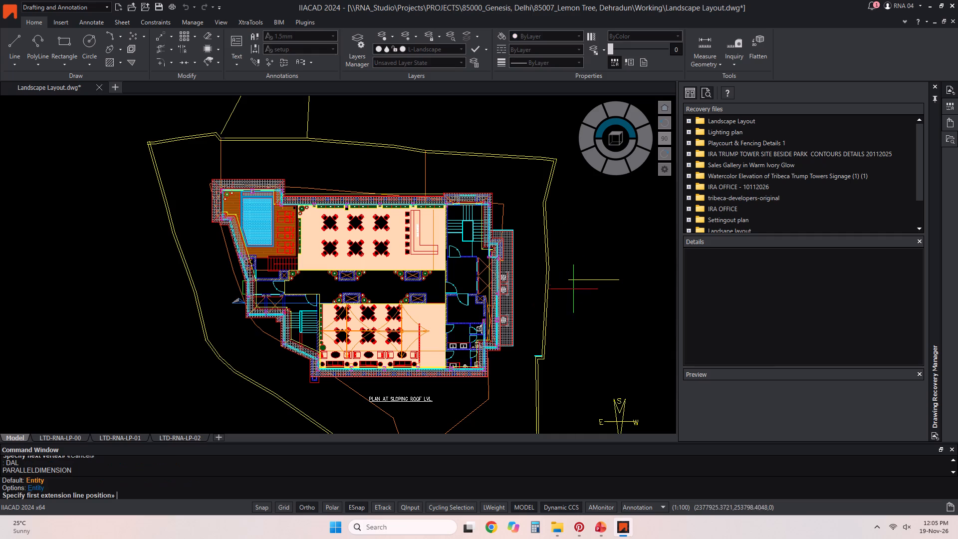
pyautogui.click(569, 280)
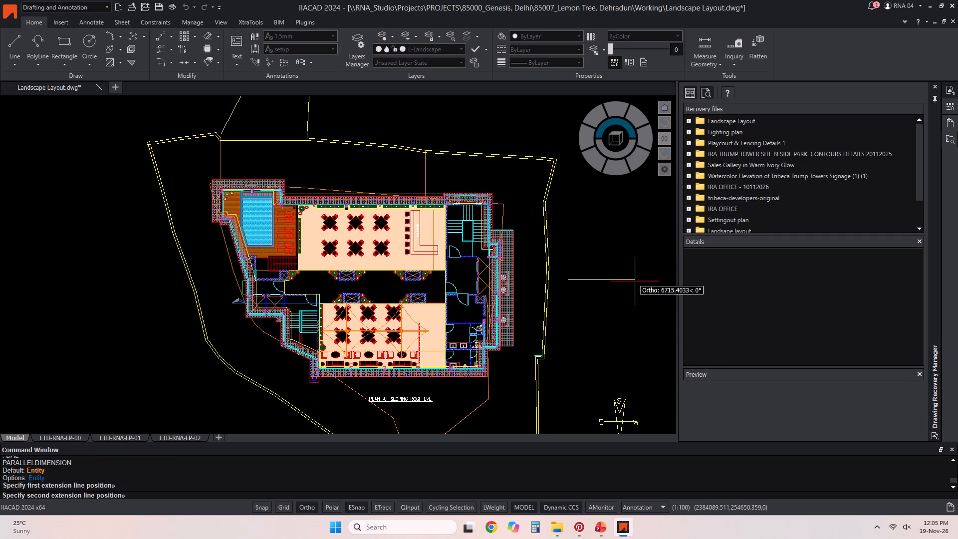
pyautogui.click(620, 280)
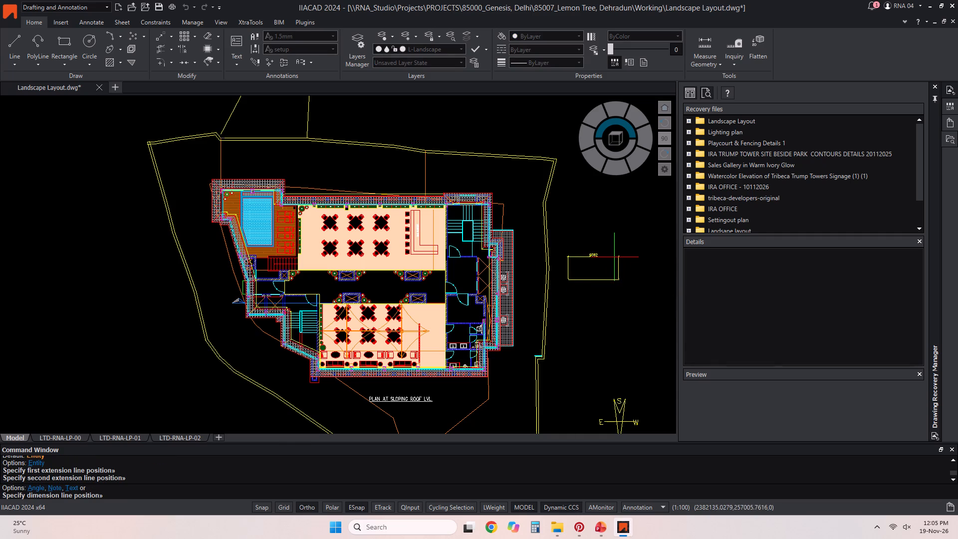
pyautogui.scroll(2, 614, 257)
pyautogui.press('Escape')
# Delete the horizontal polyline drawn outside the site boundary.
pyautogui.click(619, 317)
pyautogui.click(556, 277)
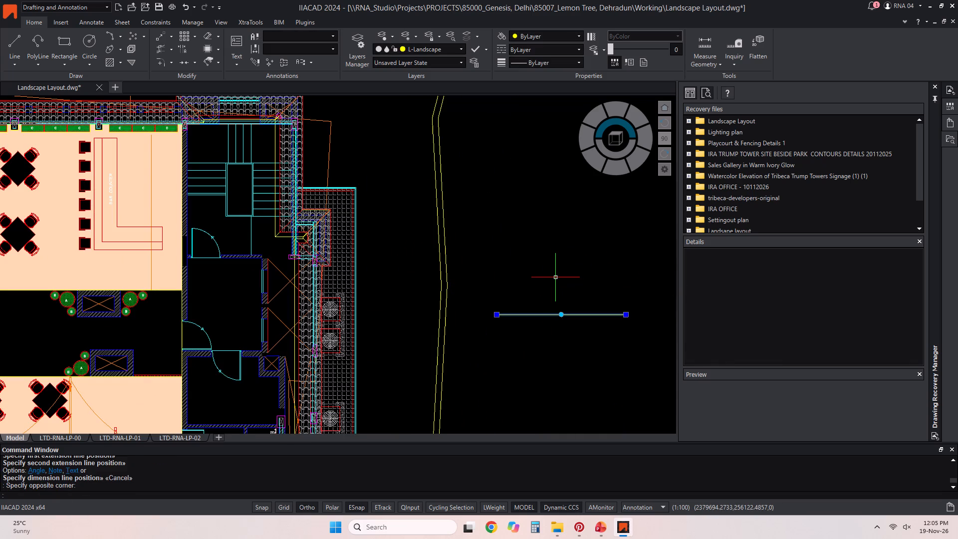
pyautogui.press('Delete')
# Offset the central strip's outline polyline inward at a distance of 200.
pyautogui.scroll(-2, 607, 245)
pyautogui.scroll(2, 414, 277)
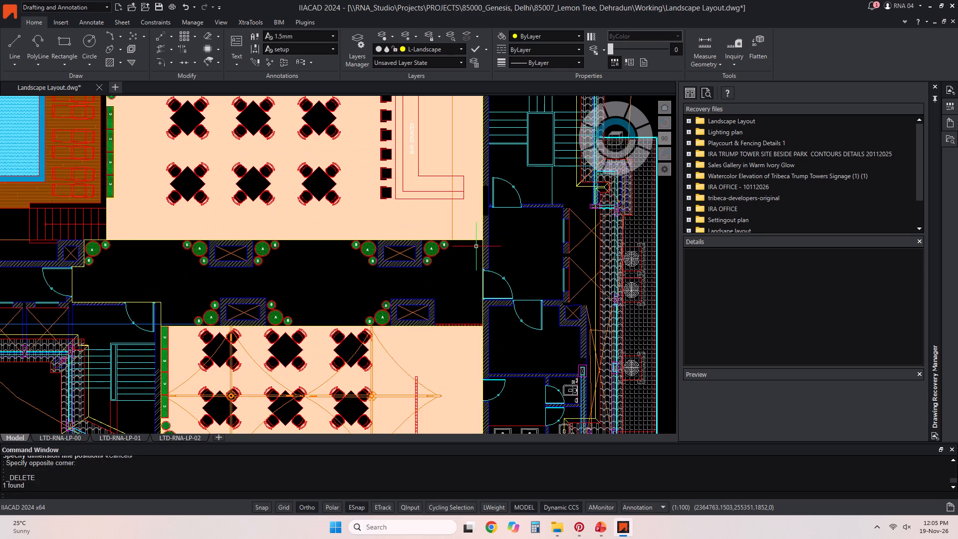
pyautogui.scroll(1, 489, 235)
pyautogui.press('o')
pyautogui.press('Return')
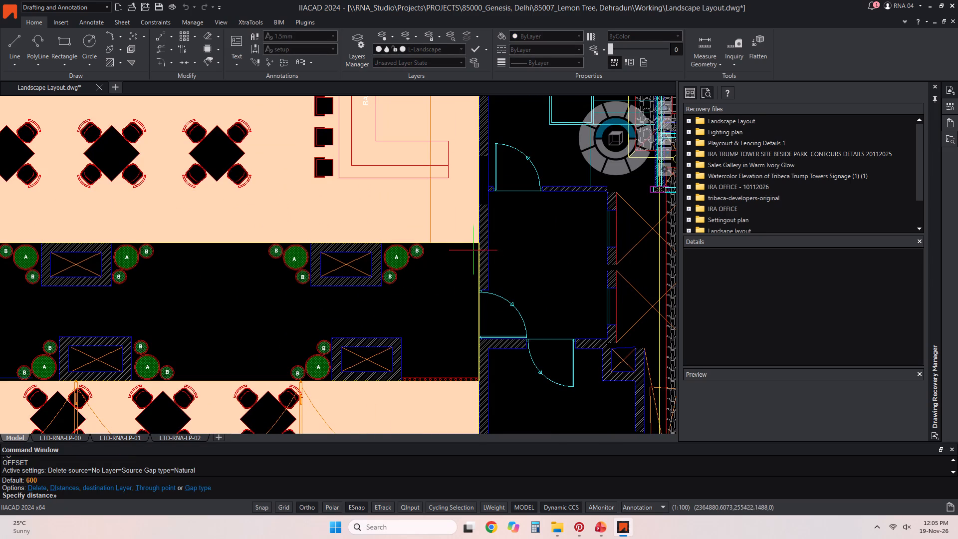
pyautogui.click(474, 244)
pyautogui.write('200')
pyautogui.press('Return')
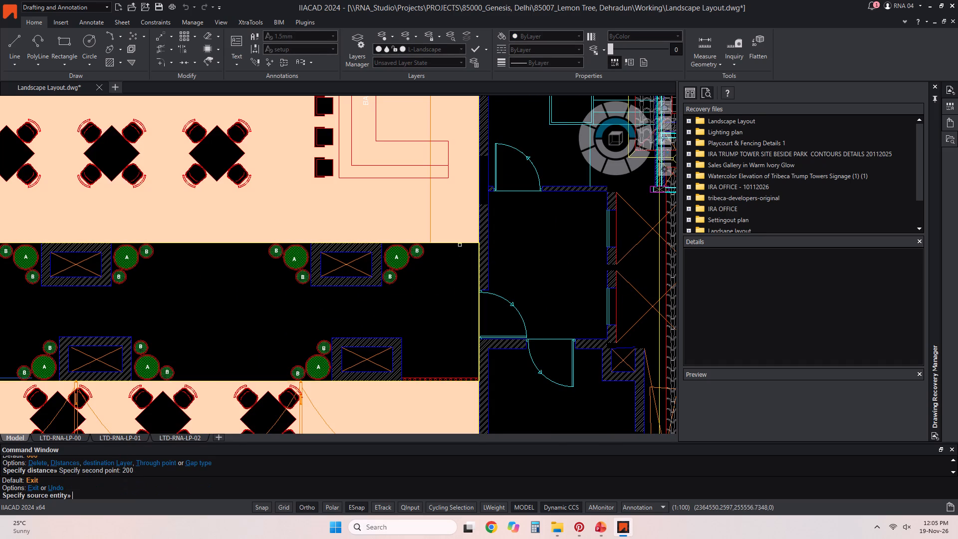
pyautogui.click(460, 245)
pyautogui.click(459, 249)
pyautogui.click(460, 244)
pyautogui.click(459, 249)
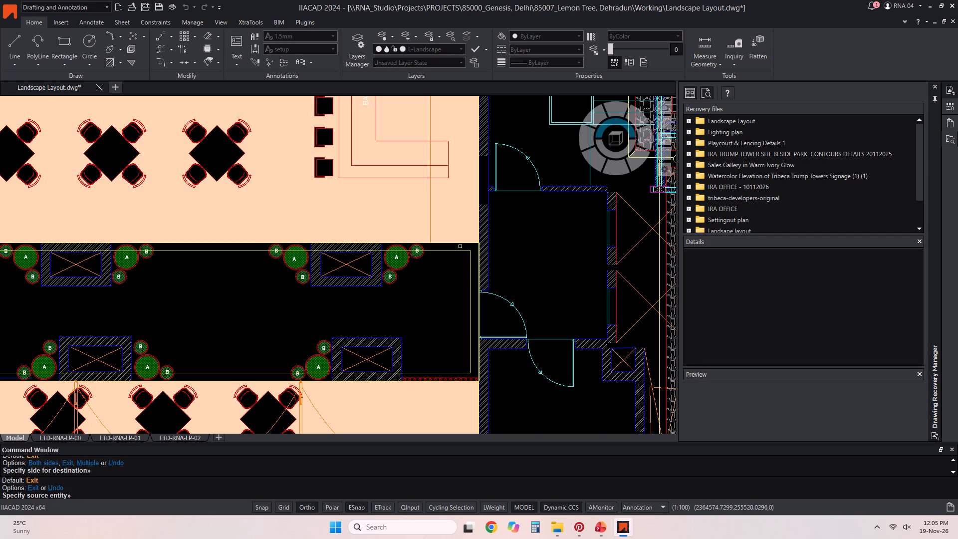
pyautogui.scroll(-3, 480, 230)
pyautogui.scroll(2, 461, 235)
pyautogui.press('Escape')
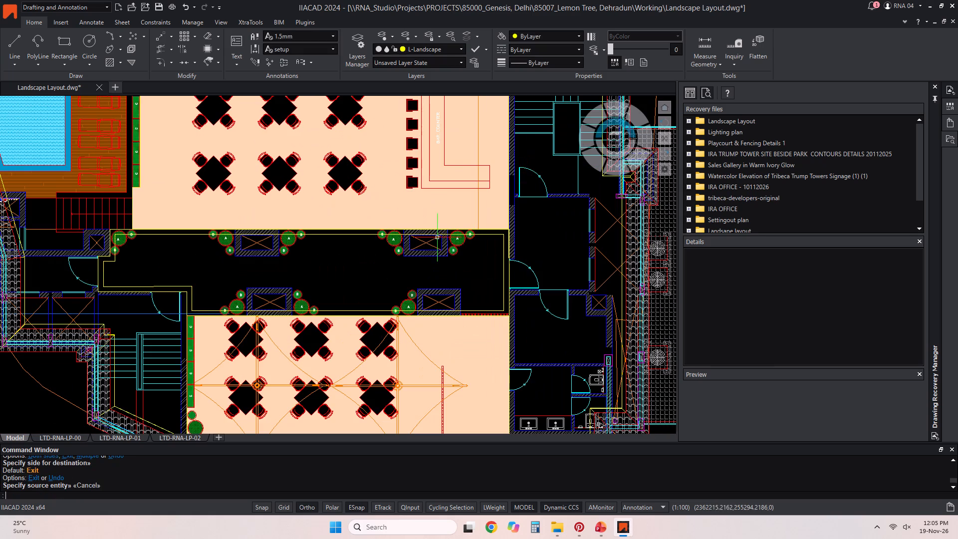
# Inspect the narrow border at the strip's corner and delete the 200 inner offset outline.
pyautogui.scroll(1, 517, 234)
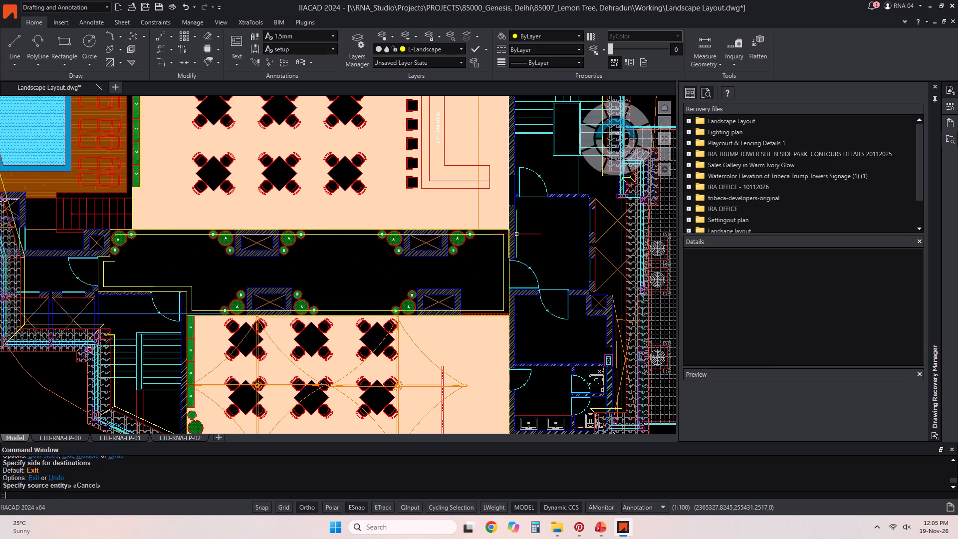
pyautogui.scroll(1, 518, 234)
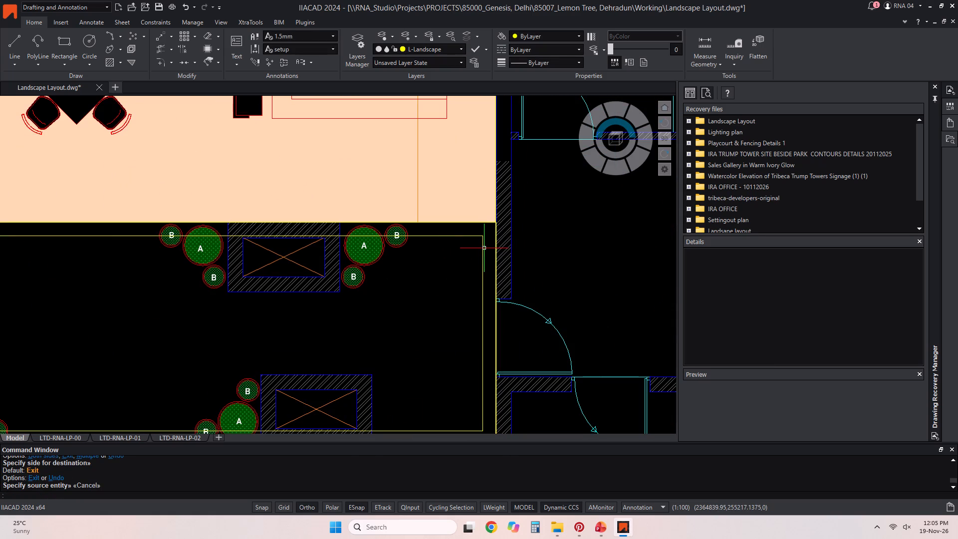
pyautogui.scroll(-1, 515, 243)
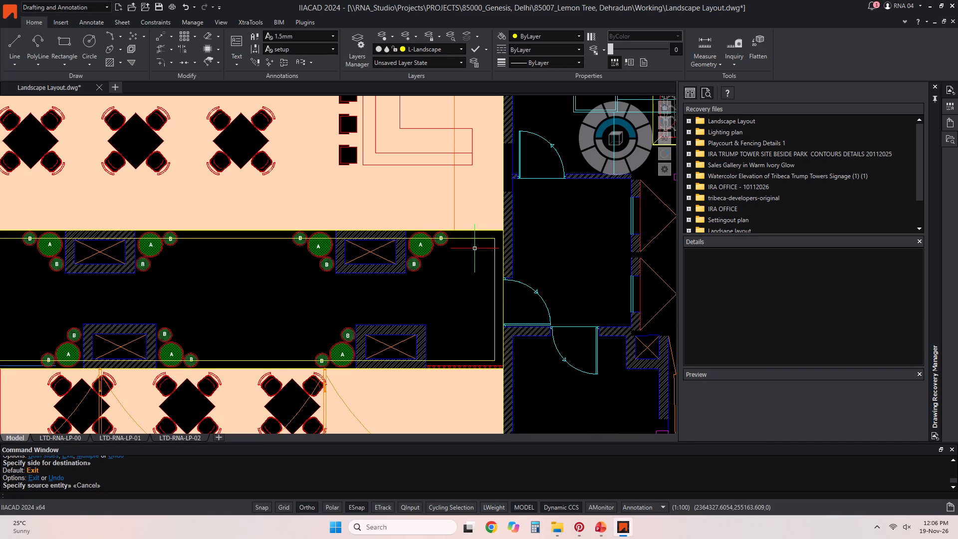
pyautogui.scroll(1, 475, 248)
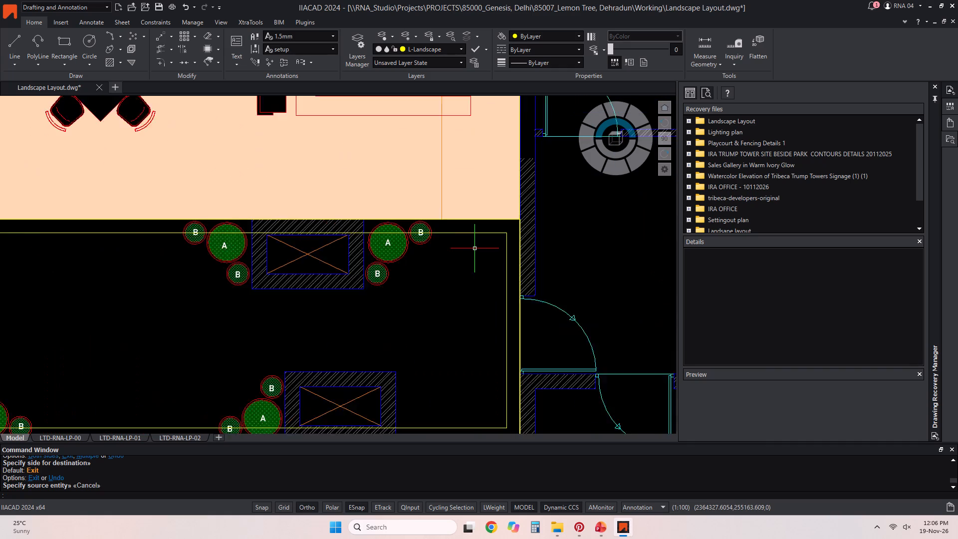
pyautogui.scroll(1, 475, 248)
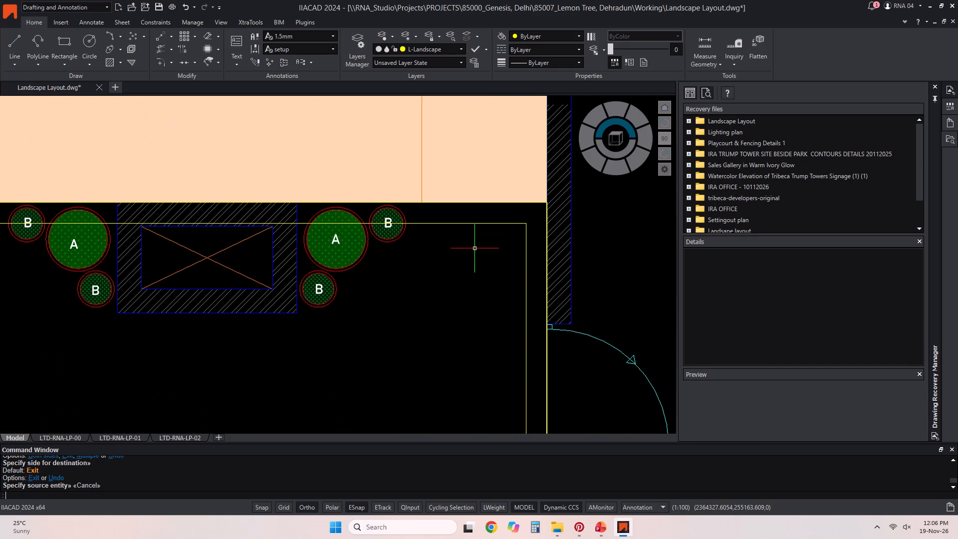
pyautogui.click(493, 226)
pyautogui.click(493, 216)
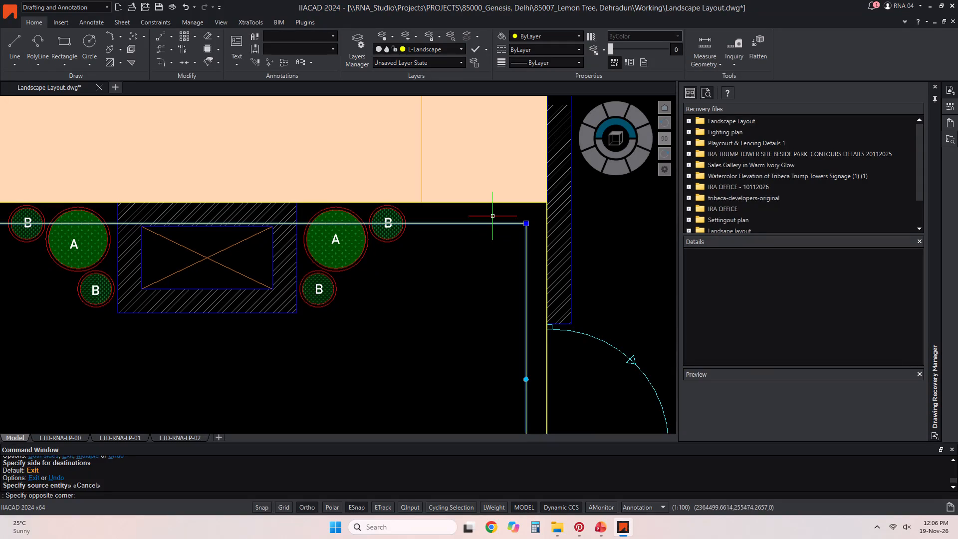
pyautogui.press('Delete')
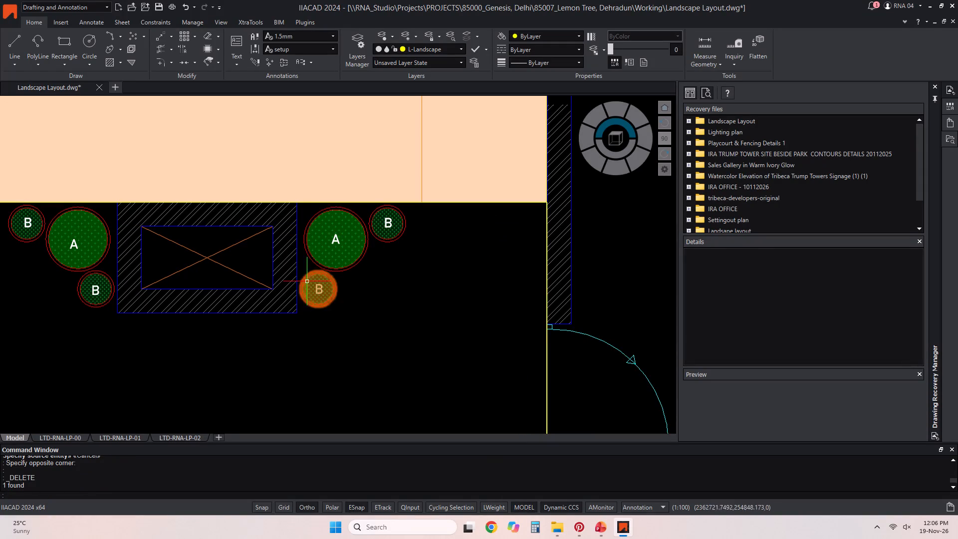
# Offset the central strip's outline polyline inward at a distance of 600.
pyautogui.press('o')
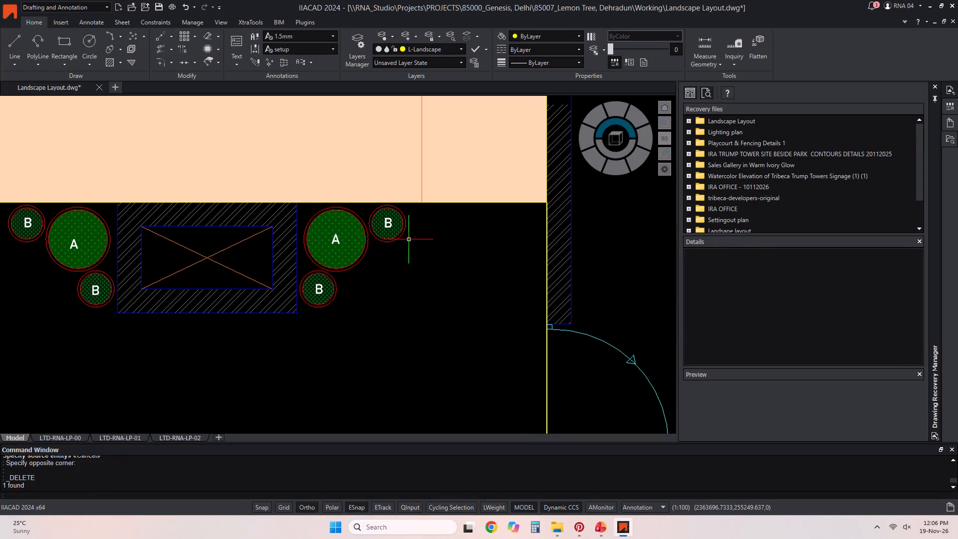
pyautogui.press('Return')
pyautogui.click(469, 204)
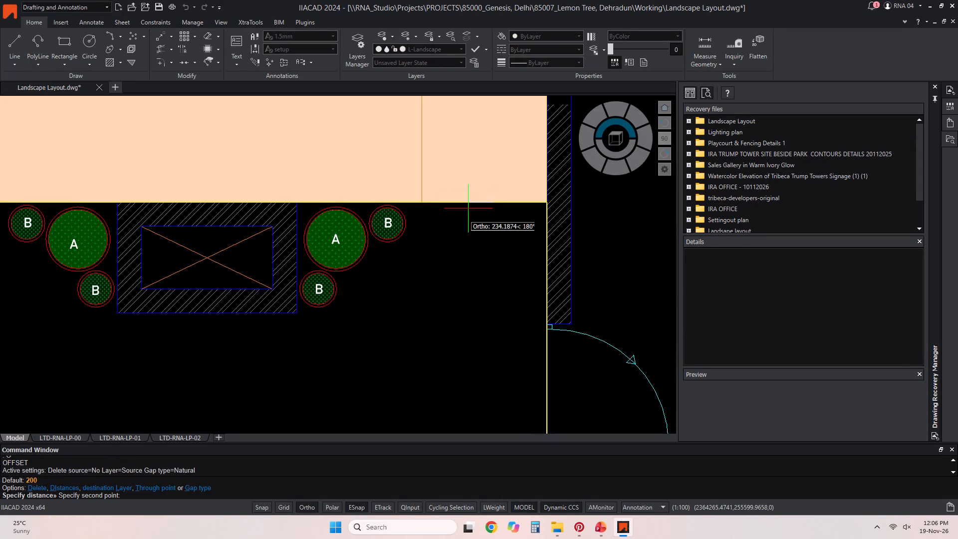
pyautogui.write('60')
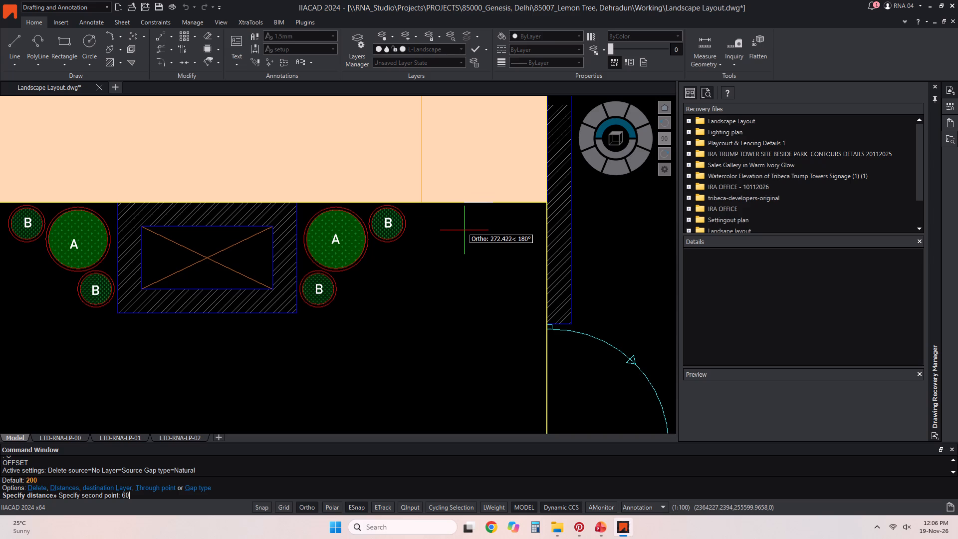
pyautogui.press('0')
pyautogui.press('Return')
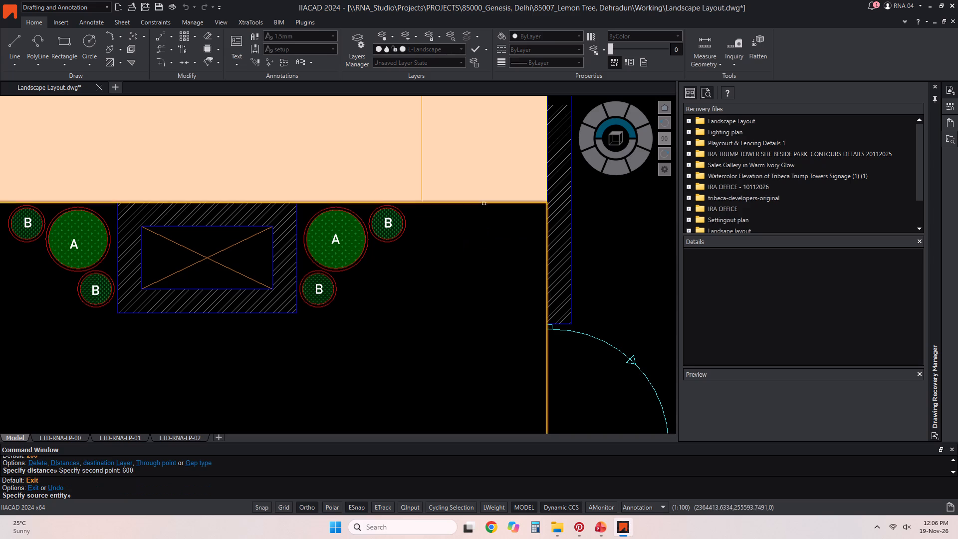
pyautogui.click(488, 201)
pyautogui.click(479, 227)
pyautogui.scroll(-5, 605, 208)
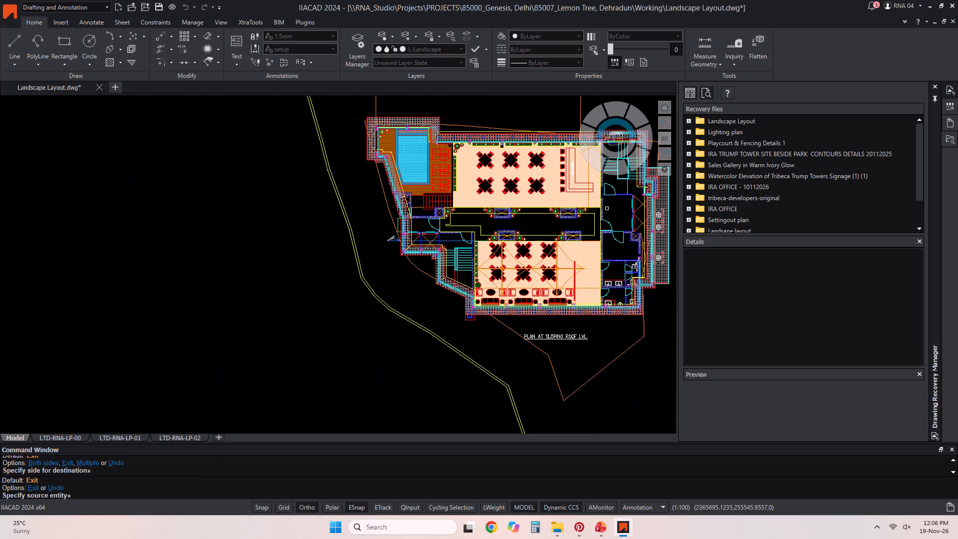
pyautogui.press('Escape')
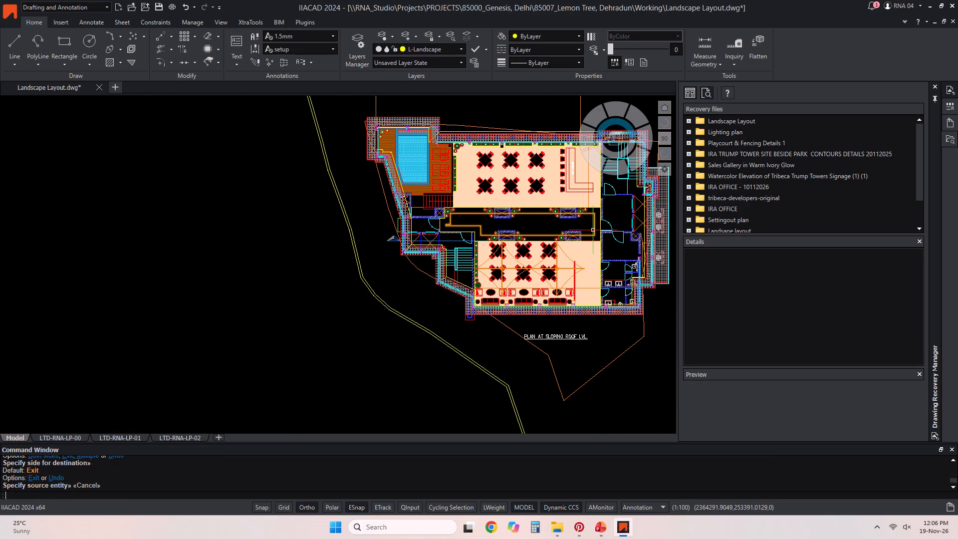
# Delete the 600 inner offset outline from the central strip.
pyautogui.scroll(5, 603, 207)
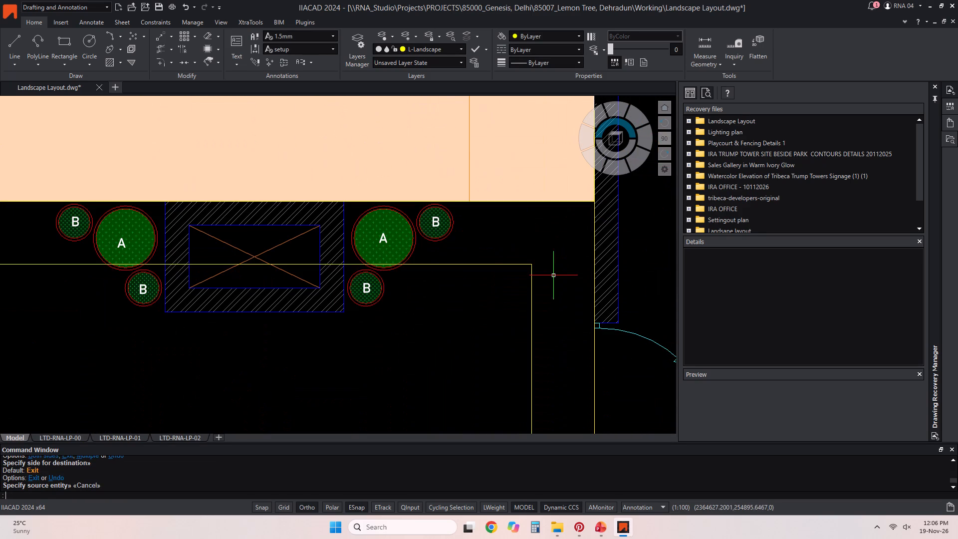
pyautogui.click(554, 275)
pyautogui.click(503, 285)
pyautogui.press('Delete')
# Offset the central strip's outline polyline inward at a distance of 300 to form its paving border.
pyautogui.press('o')
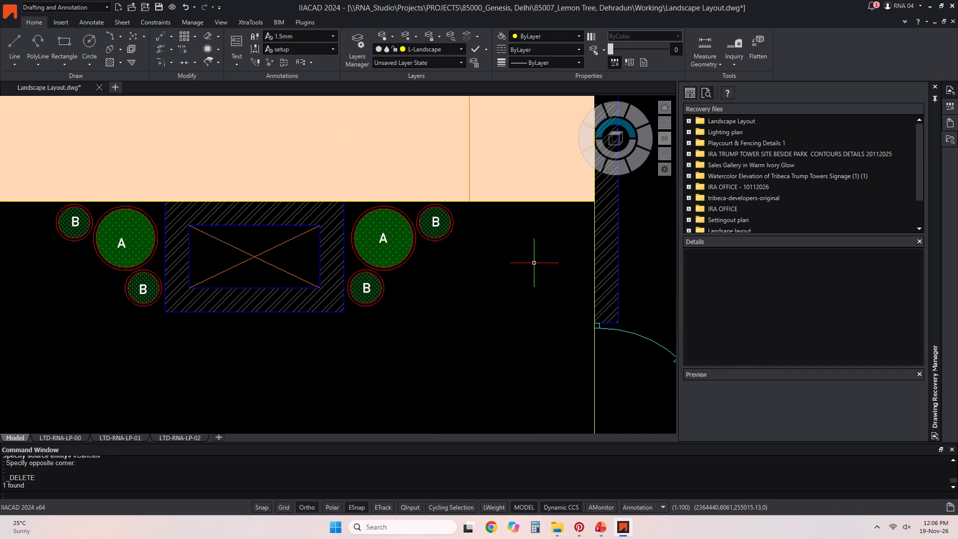
pyautogui.press('Return')
pyautogui.click(561, 203)
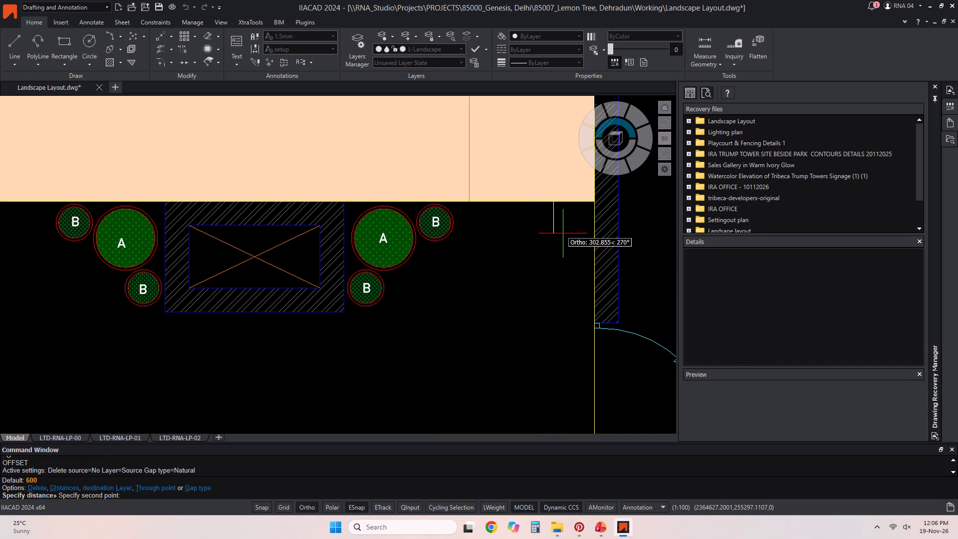
pyautogui.write('300')
pyautogui.press('Return')
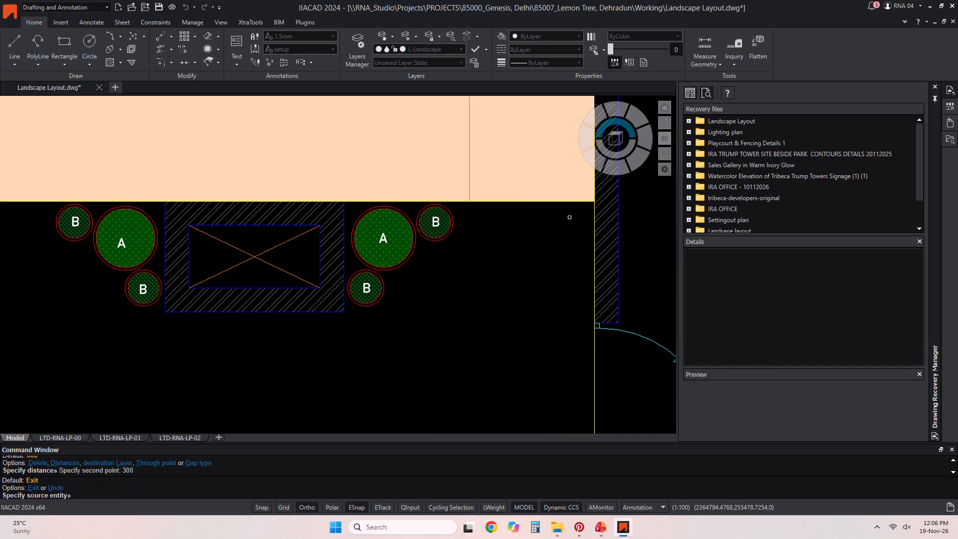
pyautogui.click(576, 201)
pyautogui.click(570, 210)
pyautogui.scroll(-3, 540, 200)
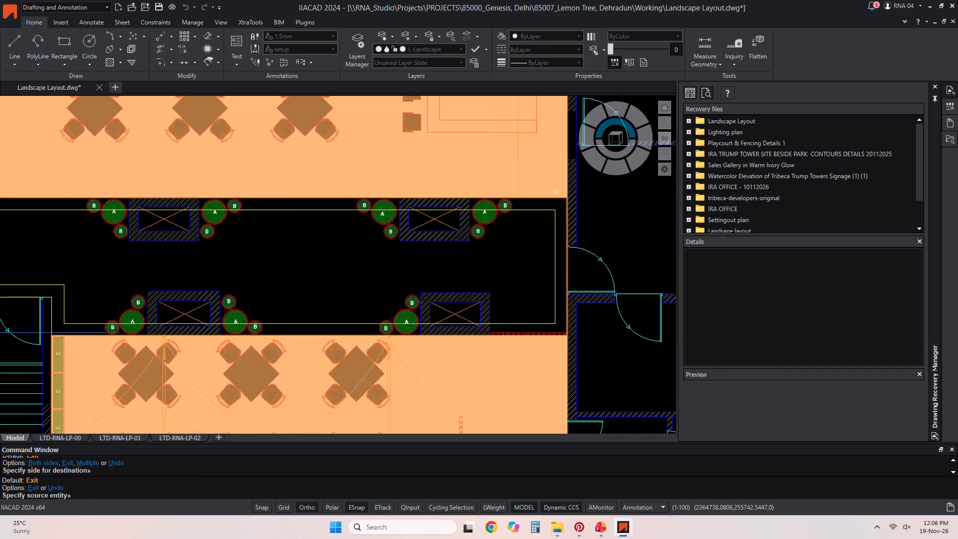
pyautogui.press('Escape')
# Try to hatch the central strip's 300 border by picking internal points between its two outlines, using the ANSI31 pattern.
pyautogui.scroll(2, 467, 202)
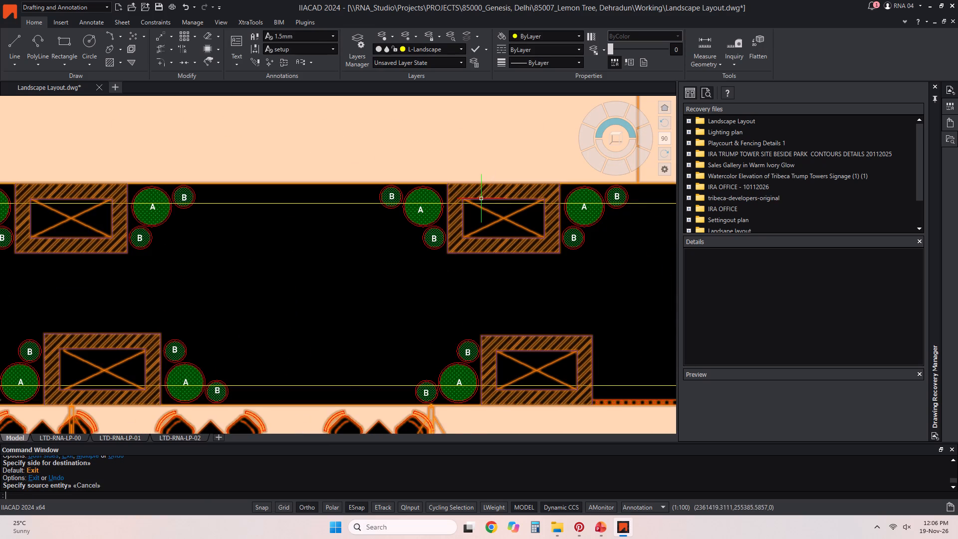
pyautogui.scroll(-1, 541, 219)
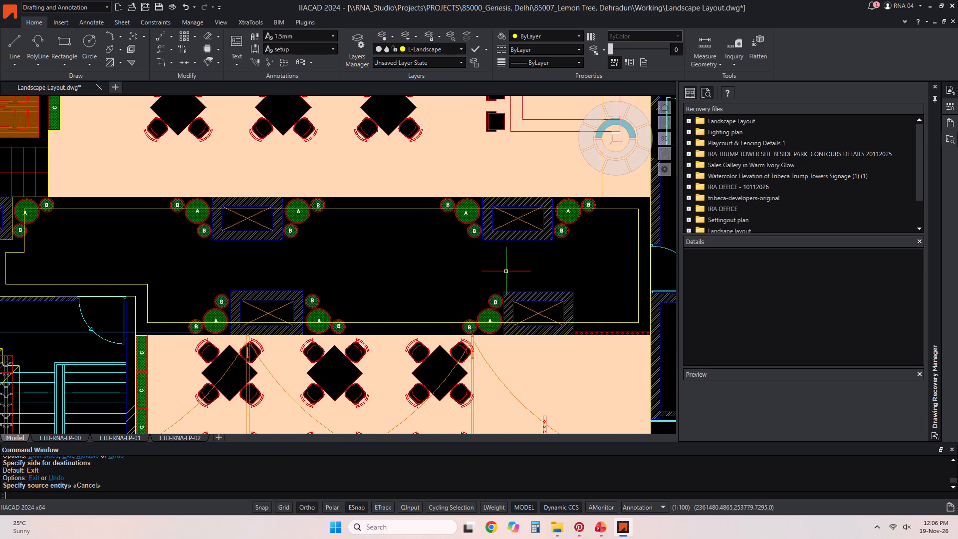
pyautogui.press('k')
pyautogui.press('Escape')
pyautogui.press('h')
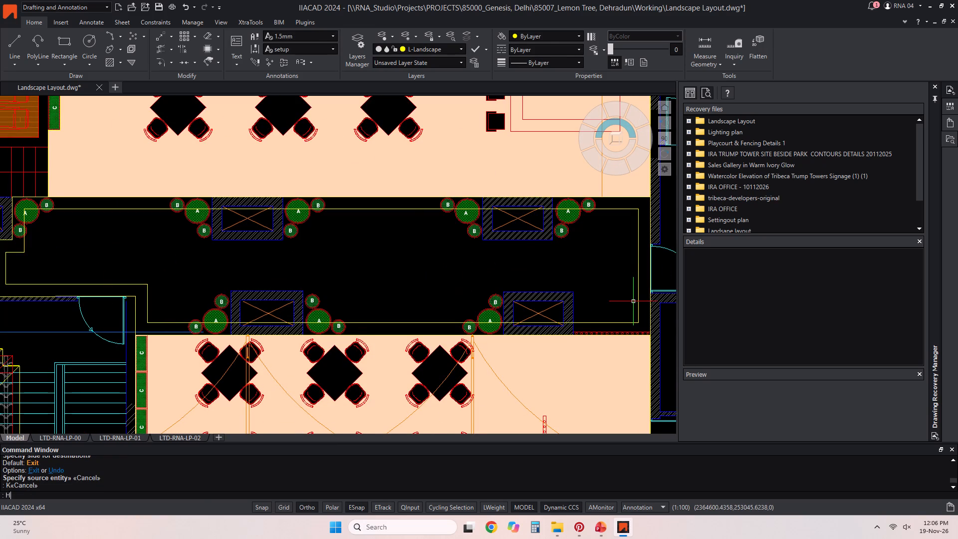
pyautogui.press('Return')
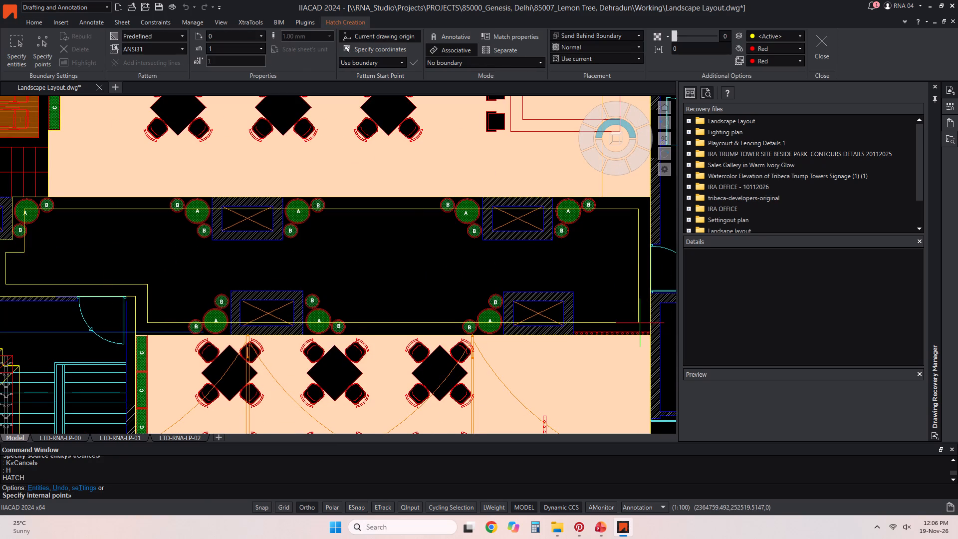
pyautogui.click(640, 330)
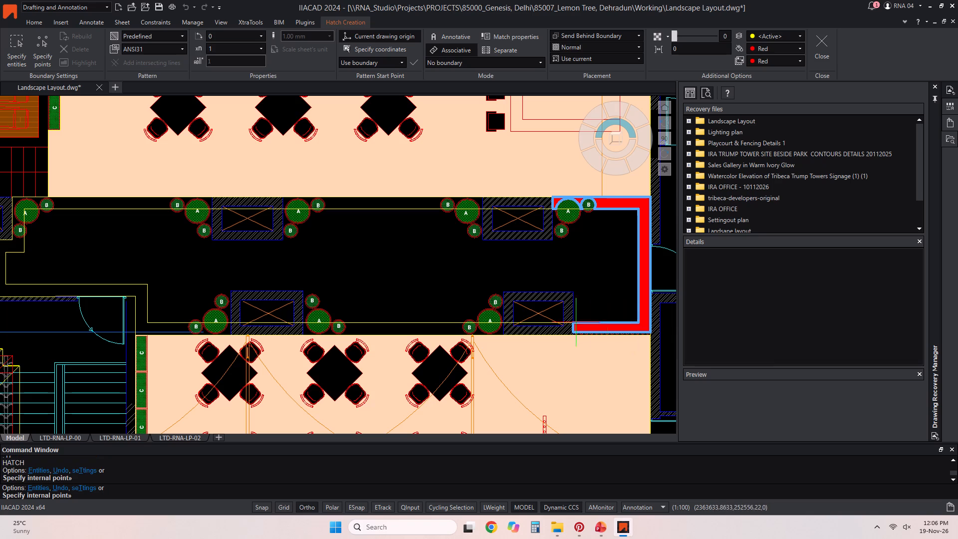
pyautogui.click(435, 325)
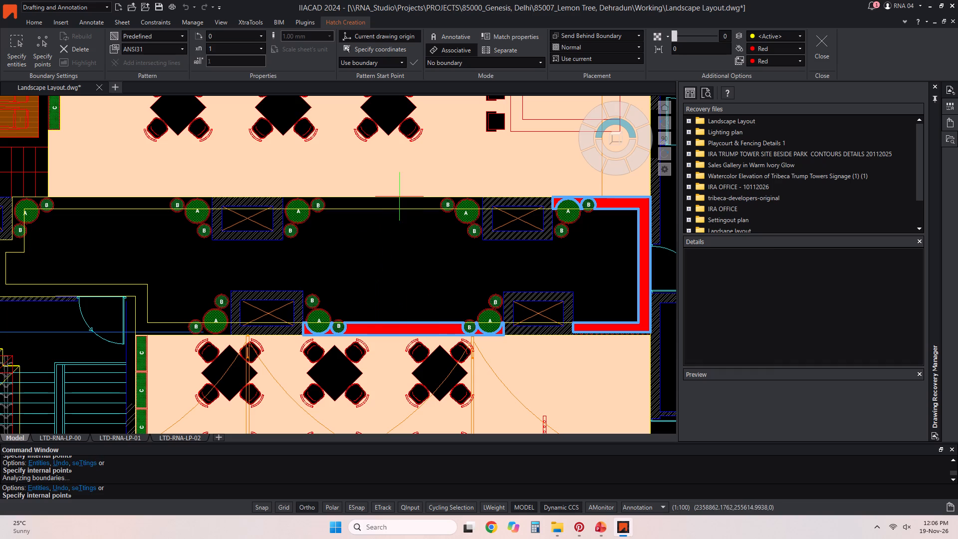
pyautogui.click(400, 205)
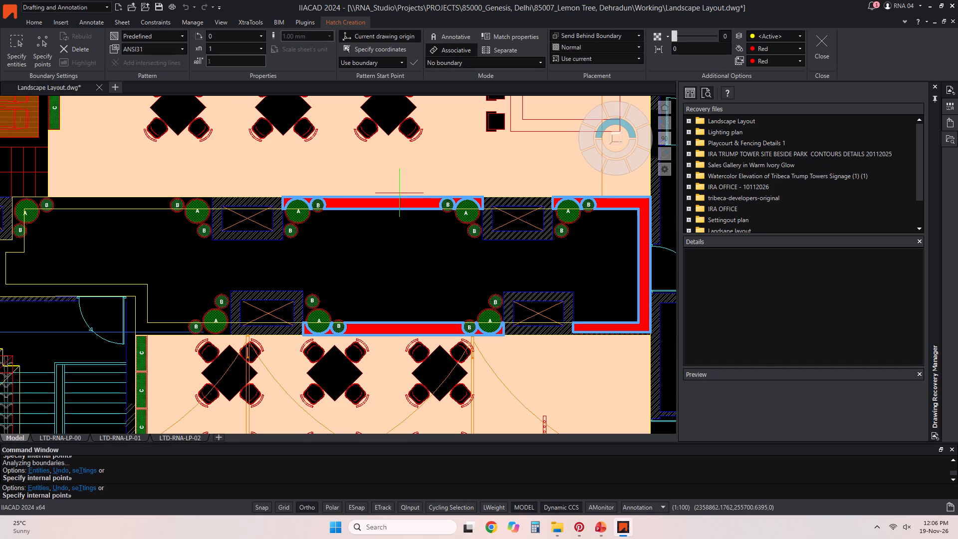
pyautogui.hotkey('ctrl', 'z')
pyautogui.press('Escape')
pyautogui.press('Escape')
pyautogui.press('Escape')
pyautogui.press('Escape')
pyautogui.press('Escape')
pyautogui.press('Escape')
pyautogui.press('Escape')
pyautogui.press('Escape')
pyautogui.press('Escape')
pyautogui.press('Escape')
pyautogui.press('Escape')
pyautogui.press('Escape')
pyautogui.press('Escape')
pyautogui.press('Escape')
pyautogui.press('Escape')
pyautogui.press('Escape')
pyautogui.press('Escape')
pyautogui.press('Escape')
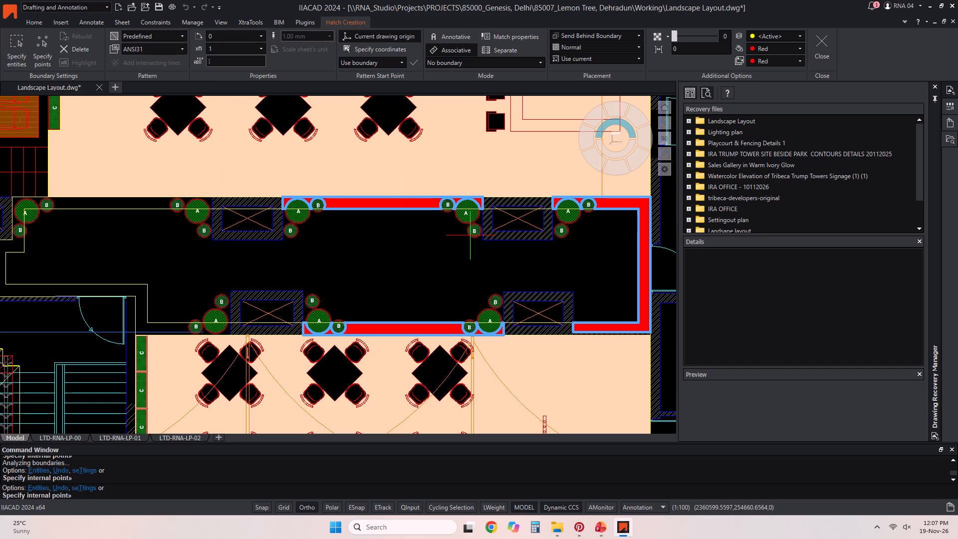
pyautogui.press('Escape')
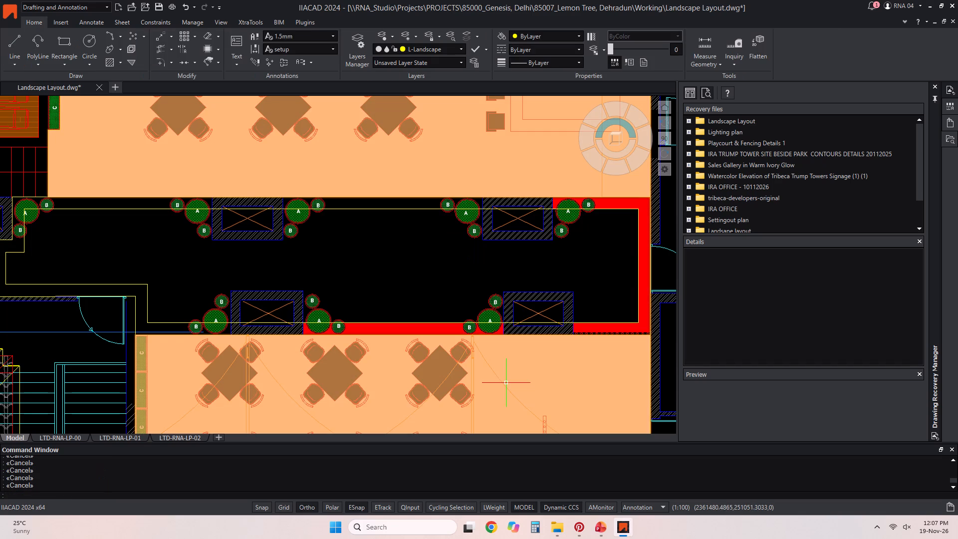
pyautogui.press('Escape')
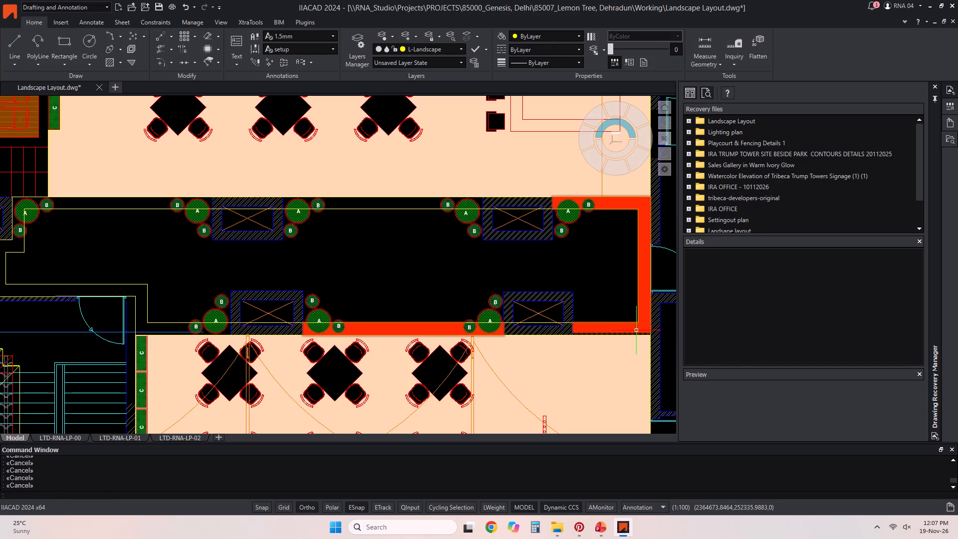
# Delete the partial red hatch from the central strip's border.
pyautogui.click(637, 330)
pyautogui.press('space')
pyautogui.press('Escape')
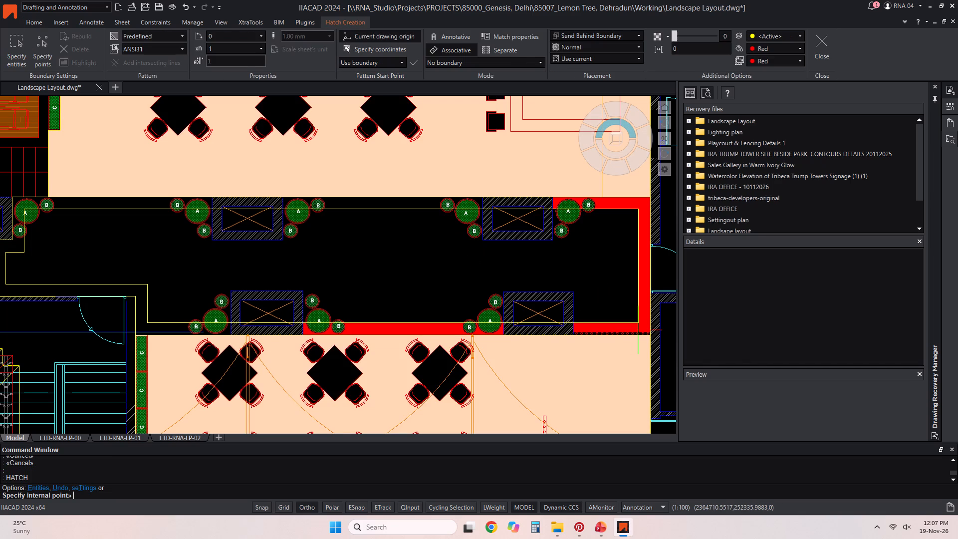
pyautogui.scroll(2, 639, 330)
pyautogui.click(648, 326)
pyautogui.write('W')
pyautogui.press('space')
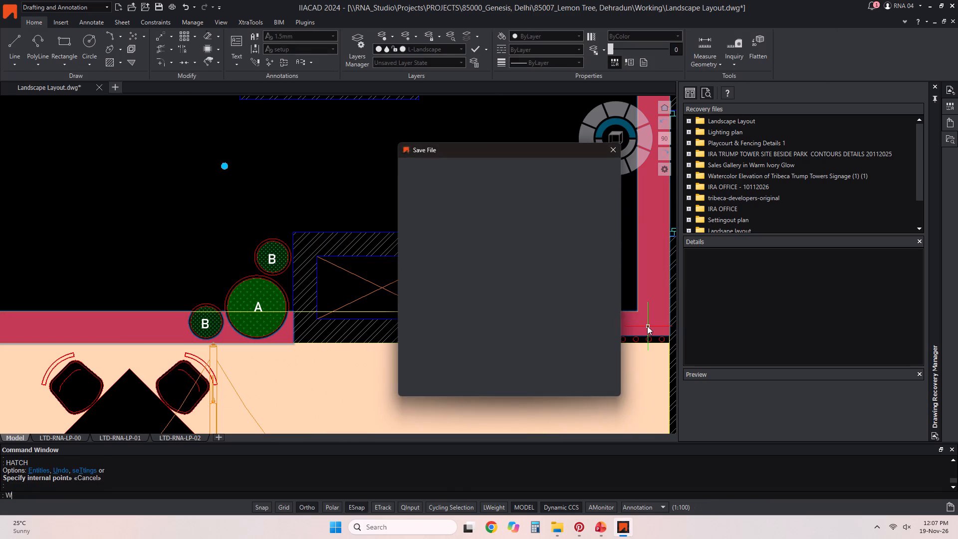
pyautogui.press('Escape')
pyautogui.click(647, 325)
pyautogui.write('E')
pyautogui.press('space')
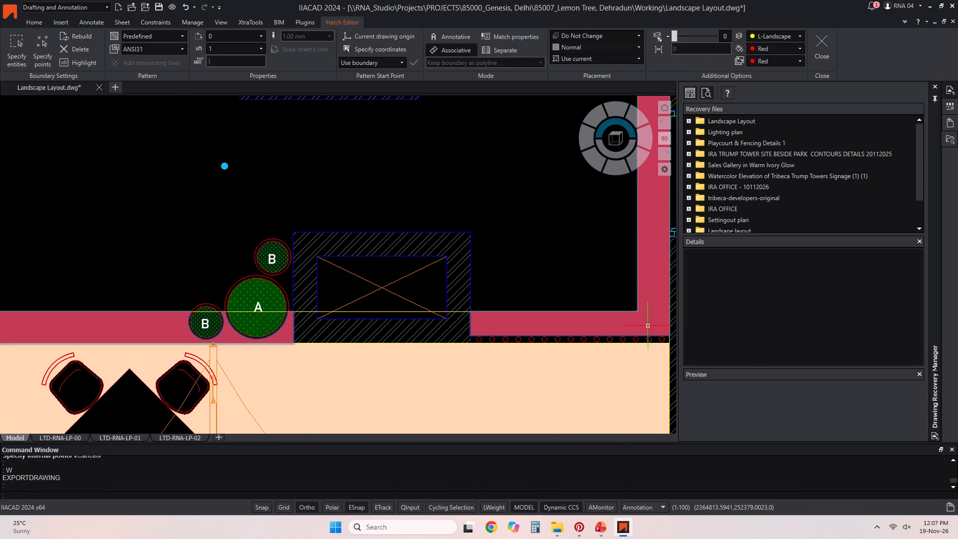
# Copy the central strip's outer and inner outline polylines horizontally into the empty area east of the plan.
pyautogui.click(637, 311)
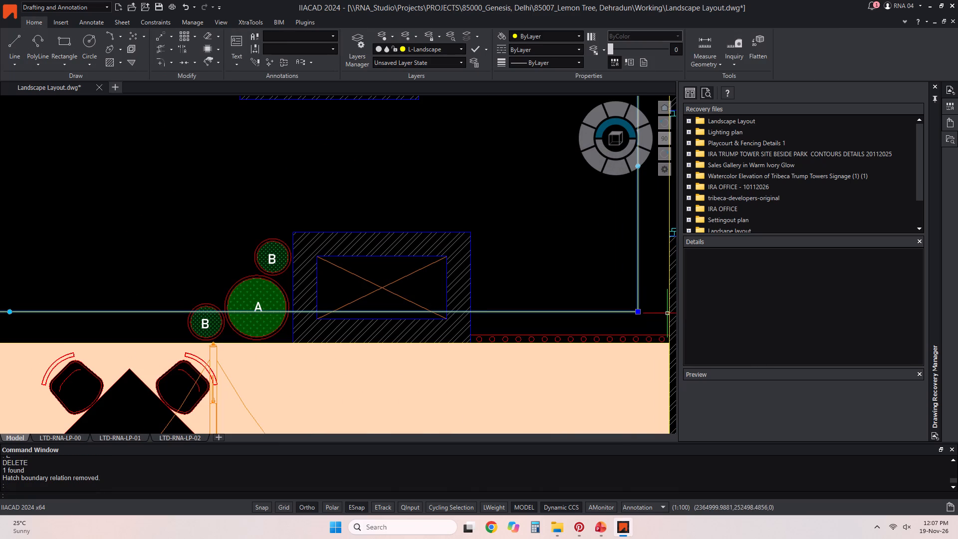
pyautogui.click(670, 314)
pyautogui.scroll(-1, 658, 329)
pyautogui.press('c')
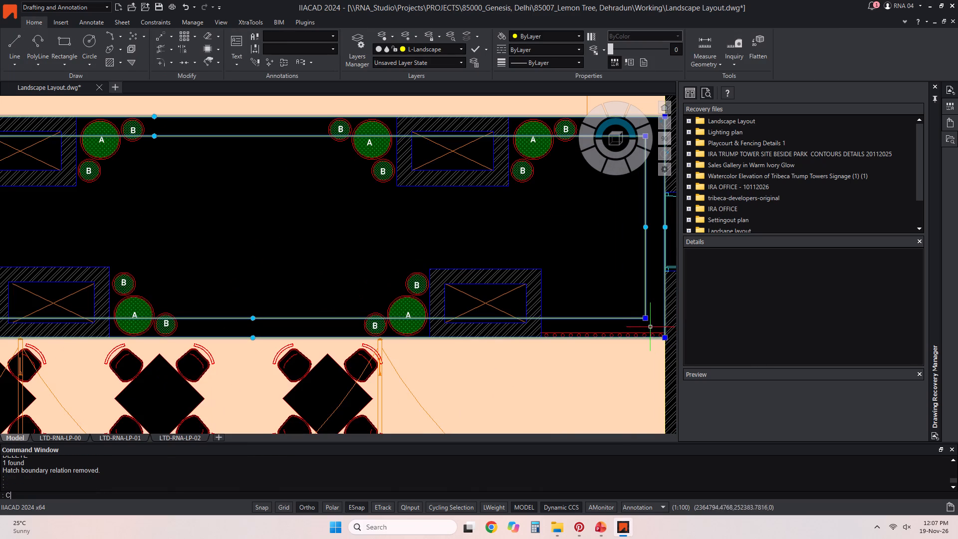
pyautogui.press('o')
pyautogui.press('space')
pyautogui.click(613, 277)
pyautogui.scroll(-7, 402, 280)
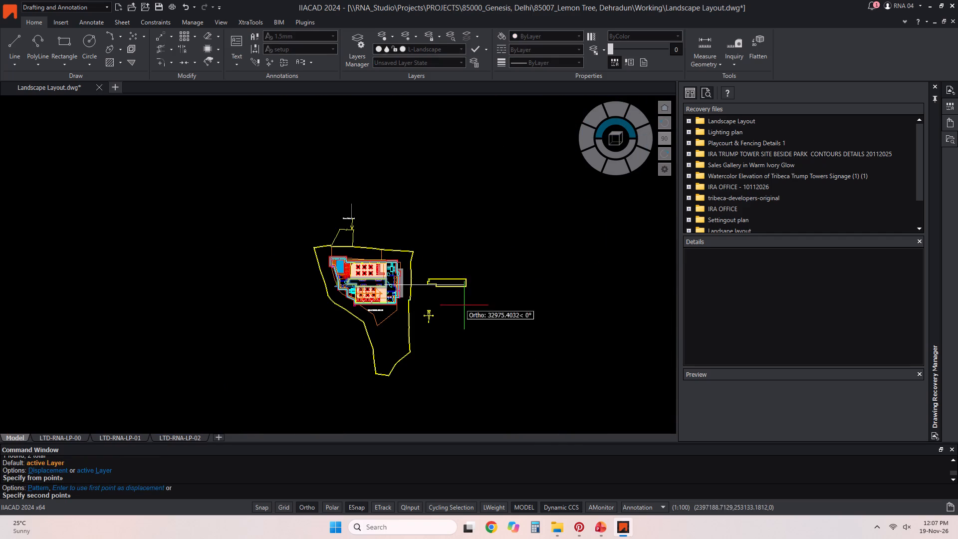
pyautogui.click(485, 297)
pyautogui.press('space')
pyautogui.scroll(3, 479, 289)
pyautogui.press('Escape')
pyautogui.scroll(1, 488, 282)
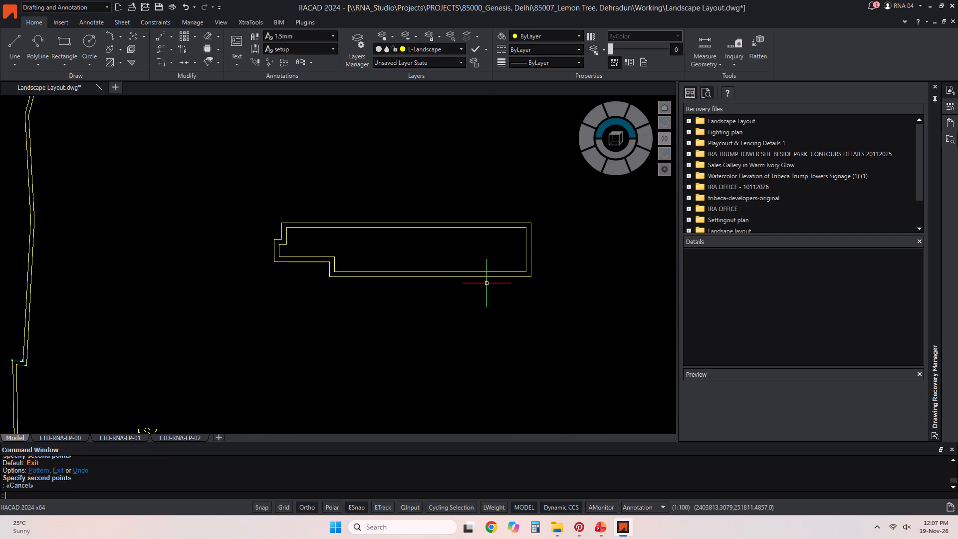
# Hatch the band between the two copied outlines with red ANSI31, specifying both polylines as boundary entities.
pyautogui.write('H')
pyautogui.press('space')
pyautogui.click(29, 53)
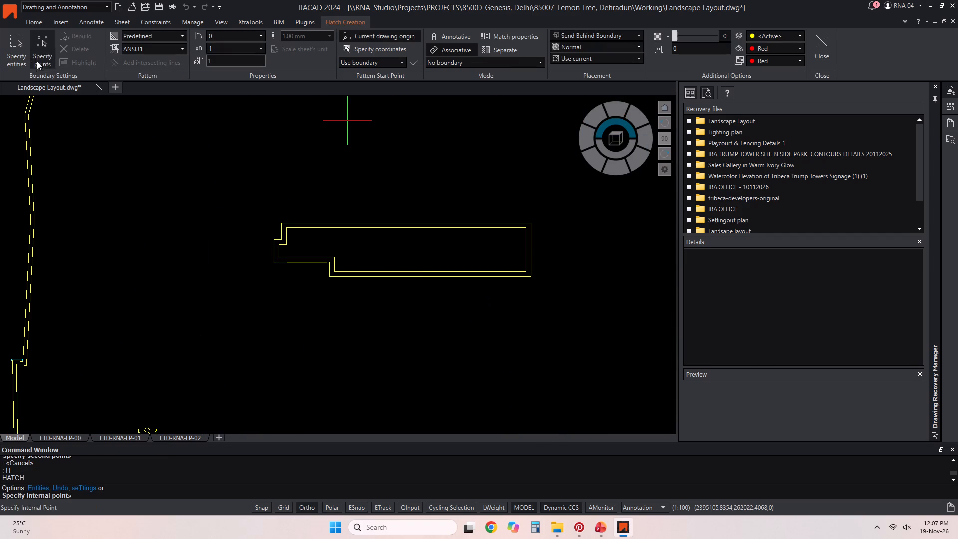
pyautogui.click(26, 56)
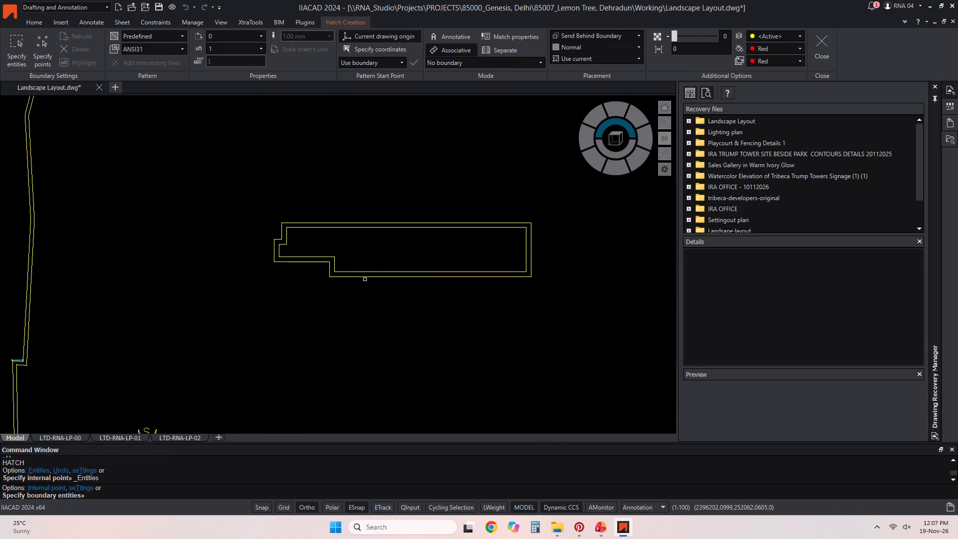
pyautogui.click(368, 278)
pyautogui.click(363, 272)
pyautogui.press('space')
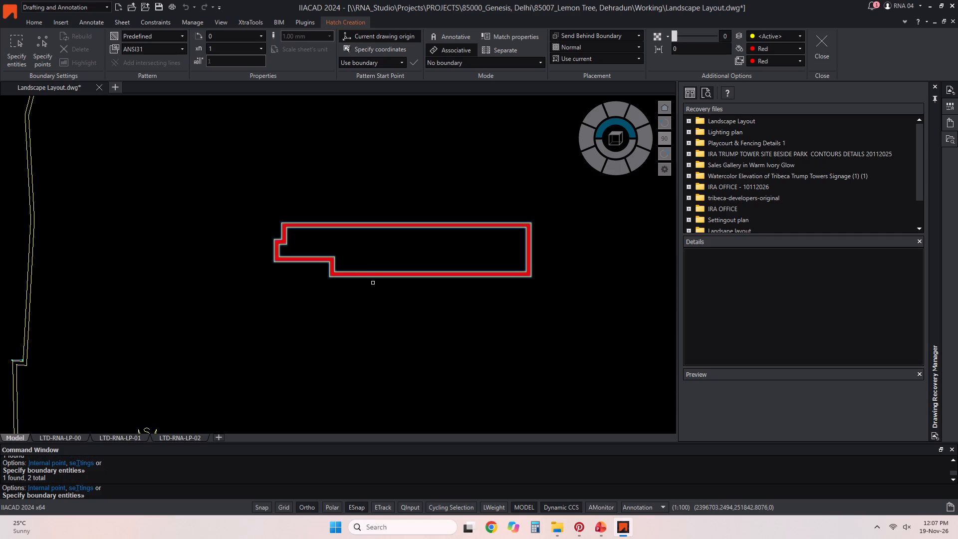
pyautogui.scroll(2, 508, 267)
pyautogui.press('Escape')
pyautogui.scroll(1, 521, 290)
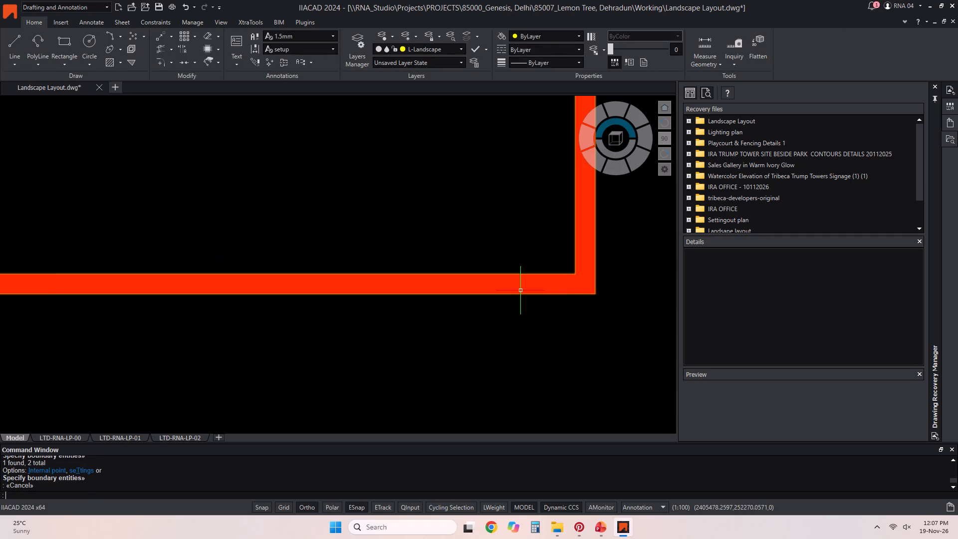
# Move the border hatch from the copied outlines back onto the central strip, aligning its upper-right outer corner with the strip's corner.
pyautogui.click(521, 290)
pyautogui.scroll(-3, 496, 290)
pyautogui.write('M')
pyautogui.press('space')
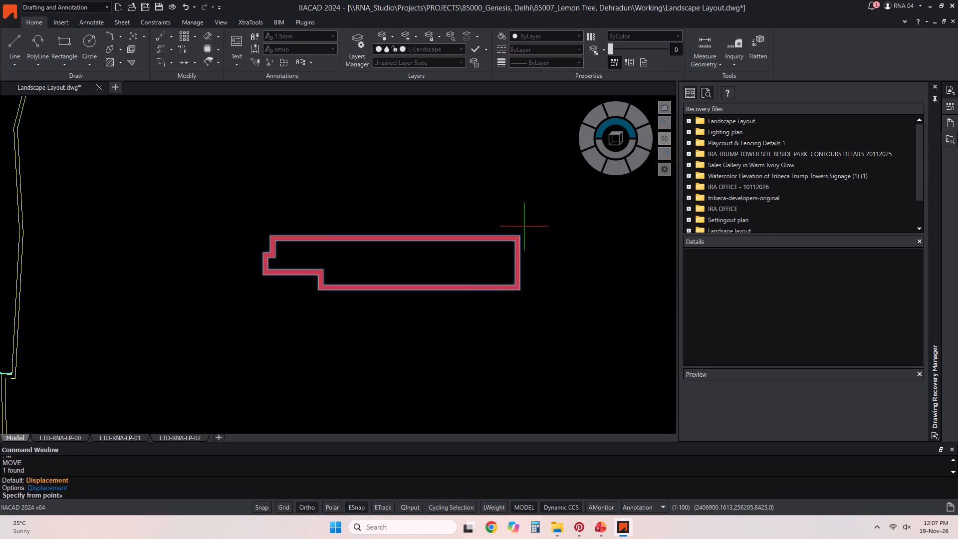
pyautogui.click(521, 235)
pyautogui.scroll(-7, 593, 262)
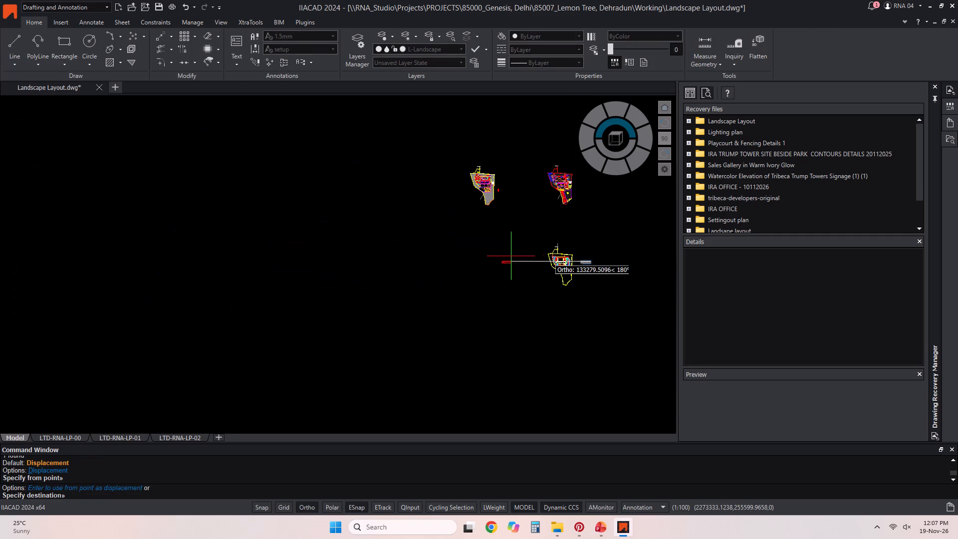
pyautogui.scroll(5, 552, 261)
pyautogui.moveTo(595, 256); pyautogui.dragTo(347, 266, button='middle')
pyautogui.scroll(7, 430, 289)
pyautogui.scroll(-3, 492, 234)
pyautogui.scroll(2, 530, 212)
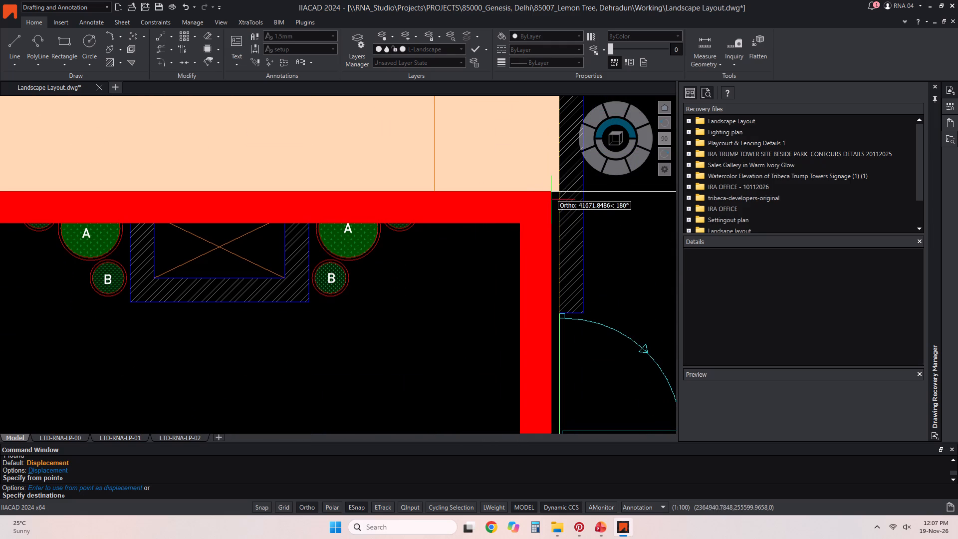
pyautogui.click(559, 192)
pyautogui.press('Escape')
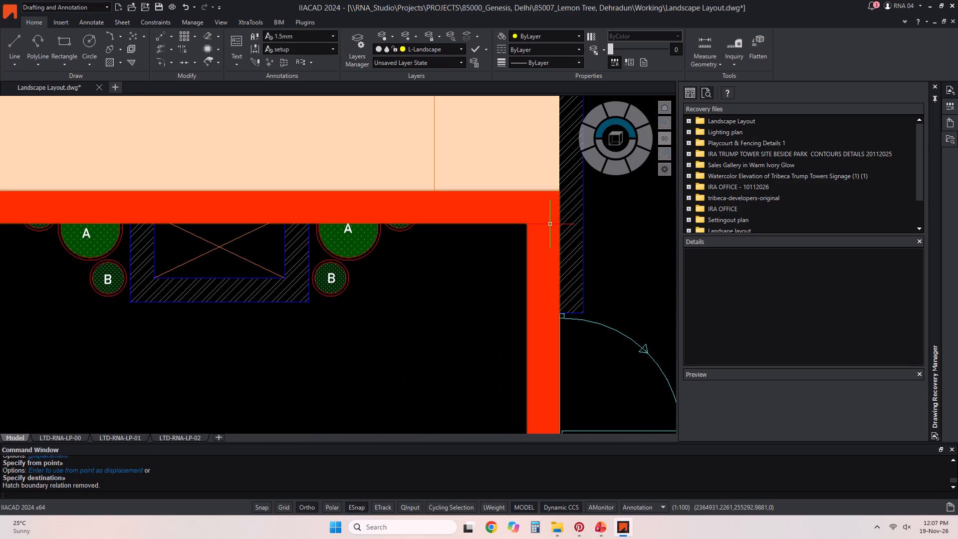
pyautogui.click(543, 221)
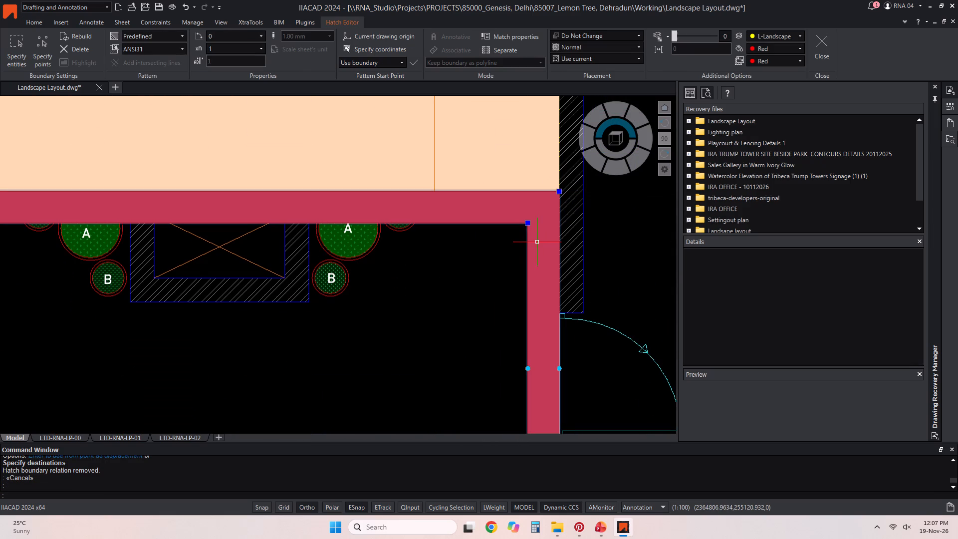
pyautogui.press('Escape')
pyautogui.press('Escape')
# Send the border hatch to the back of the display order, behind the planters and columns.
pyautogui.scroll(-4, 539, 225)
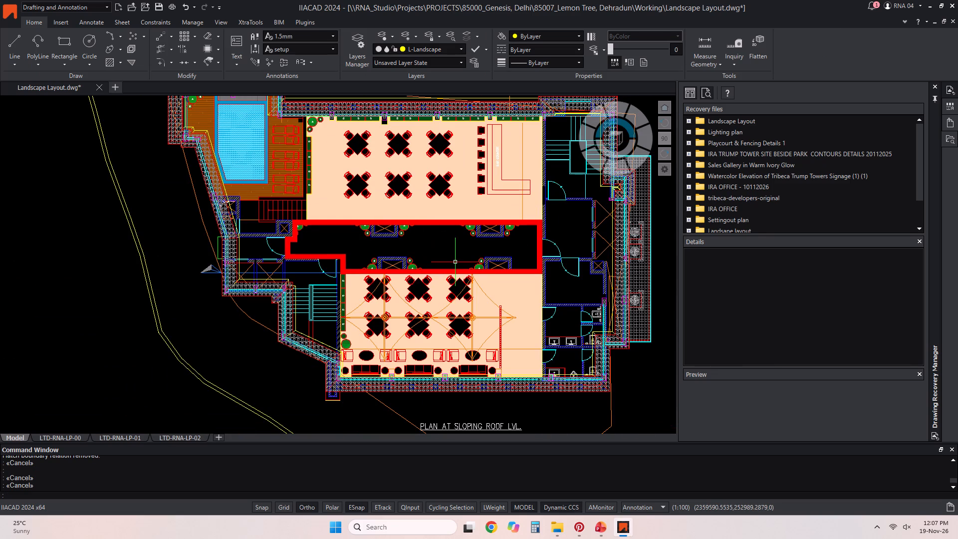
pyautogui.scroll(3, 500, 264)
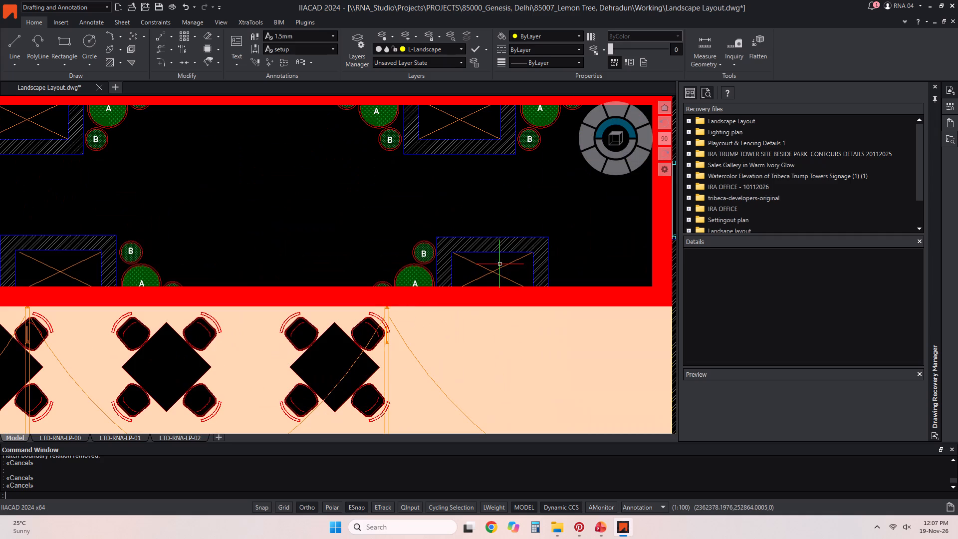
pyautogui.click(589, 296)
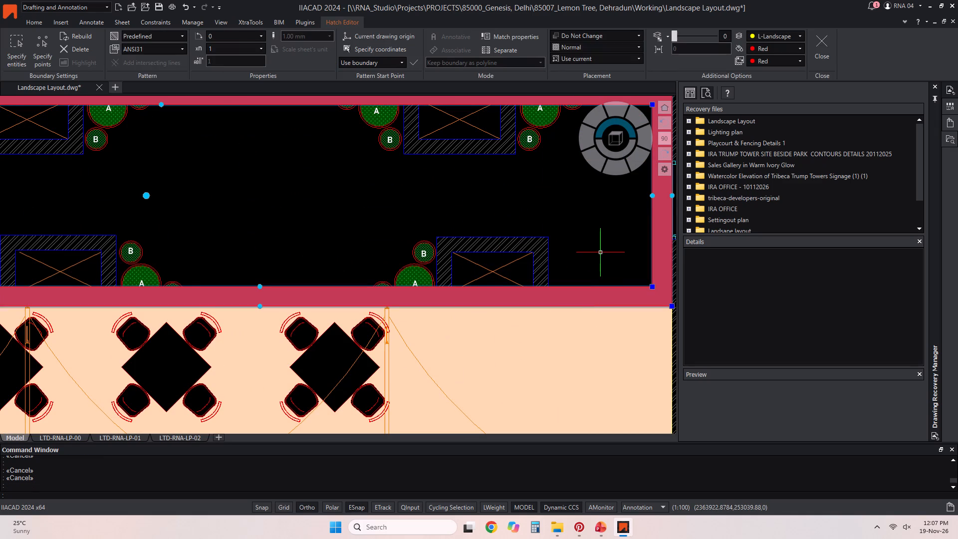
pyautogui.write('DR B')
pyautogui.press('space')
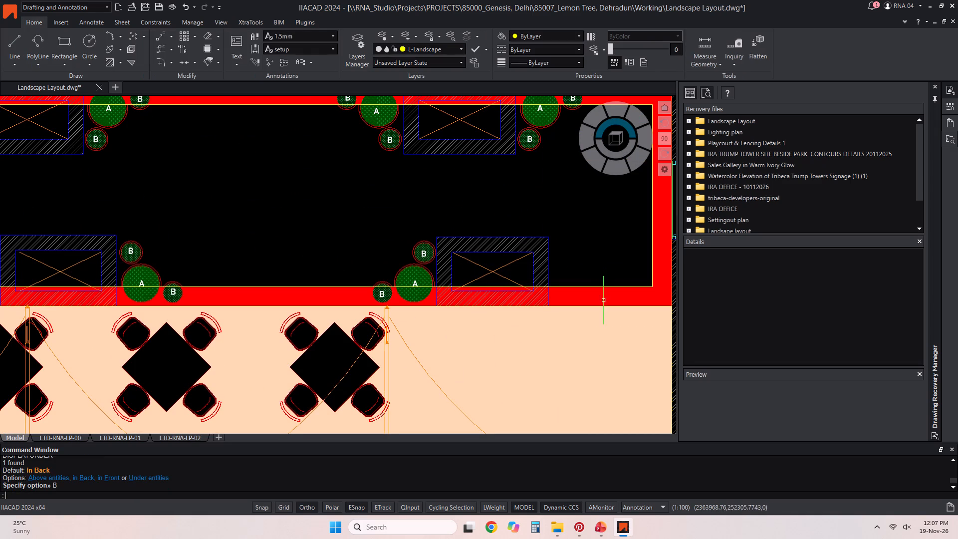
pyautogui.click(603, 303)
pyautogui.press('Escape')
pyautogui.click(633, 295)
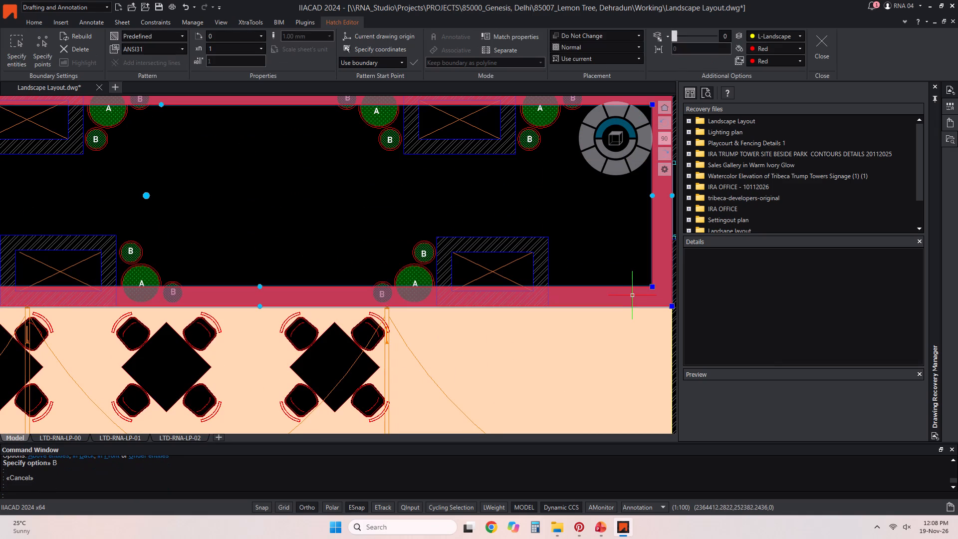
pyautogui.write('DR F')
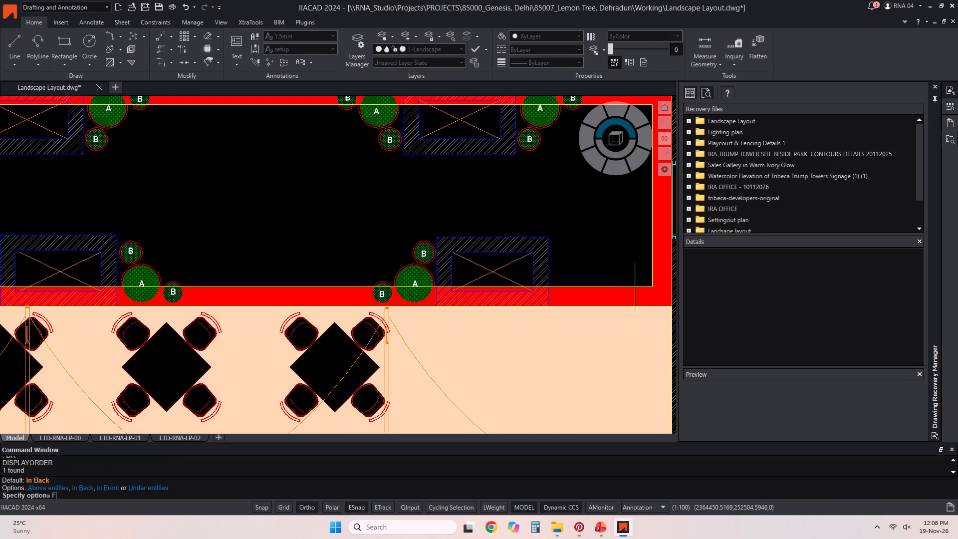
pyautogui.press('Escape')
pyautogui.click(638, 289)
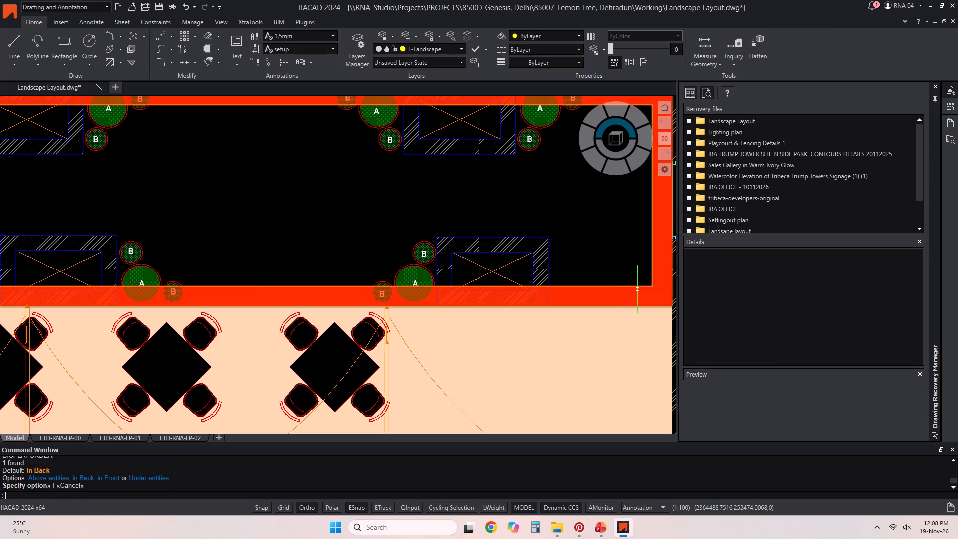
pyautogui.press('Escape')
# Bring the central strip's inner and outer outline polylines to the front of the display order.
pyautogui.click(644, 287)
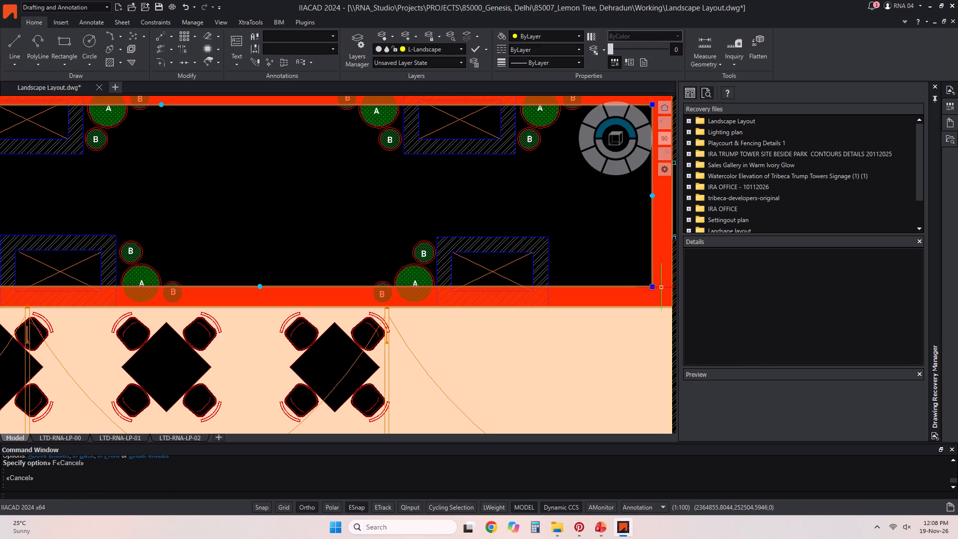
pyautogui.click(672, 289)
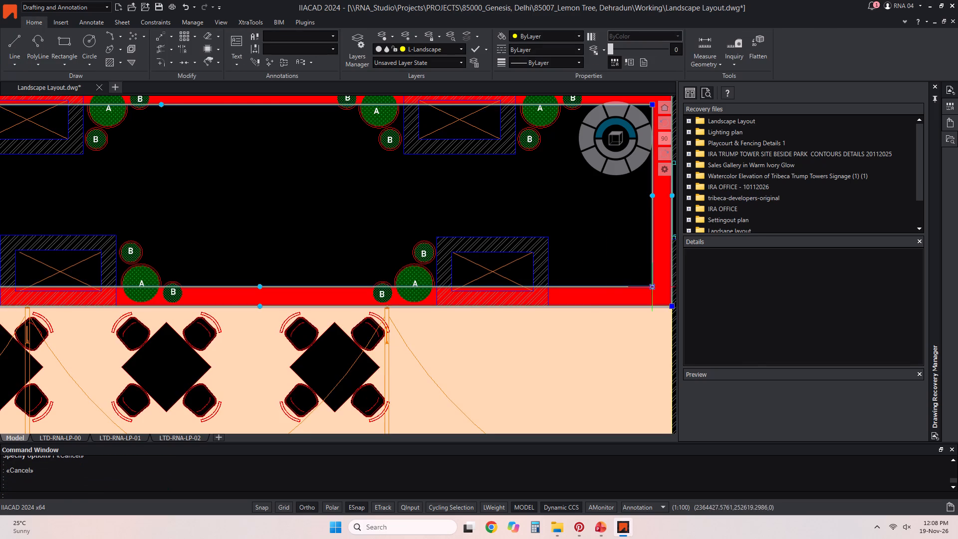
pyautogui.press('d')
pyautogui.press('r')
pyautogui.press('space')
pyautogui.write('F')
pyautogui.press('space')
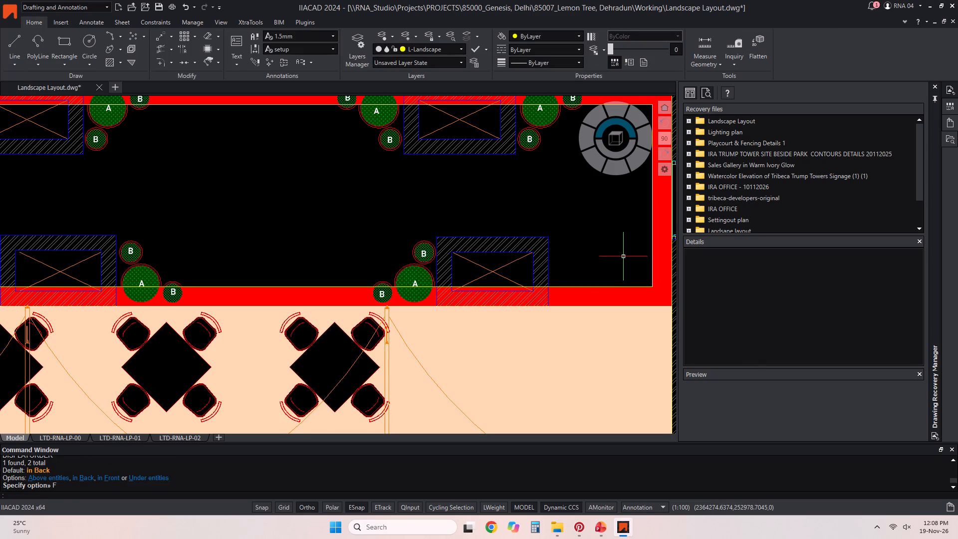
pyautogui.press('Escape')
# Hatch the area inside the central strip's inner outline with red ANSI31, specifying that polyline as the boundary entity.
pyautogui.write('H')
pyautogui.press('space')
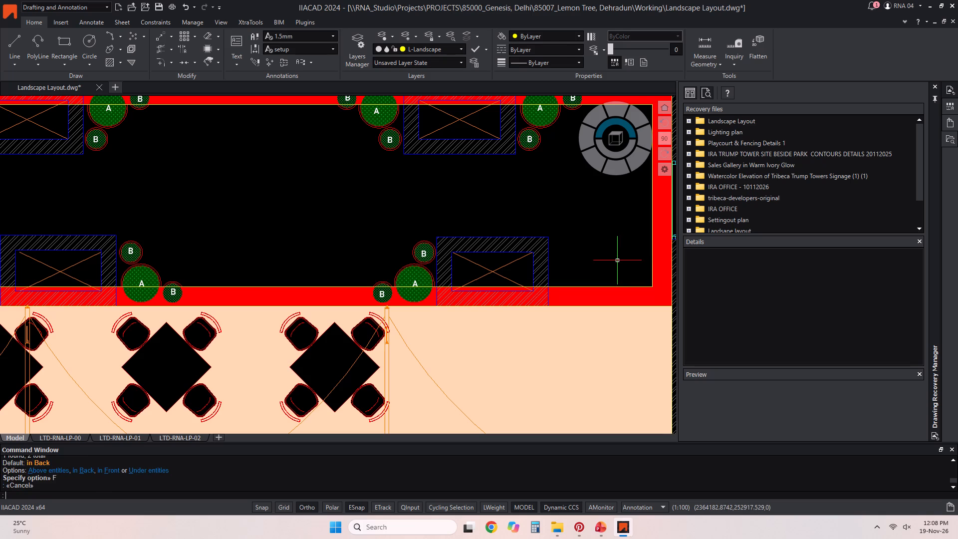
pyautogui.click(605, 287)
pyautogui.press('space')
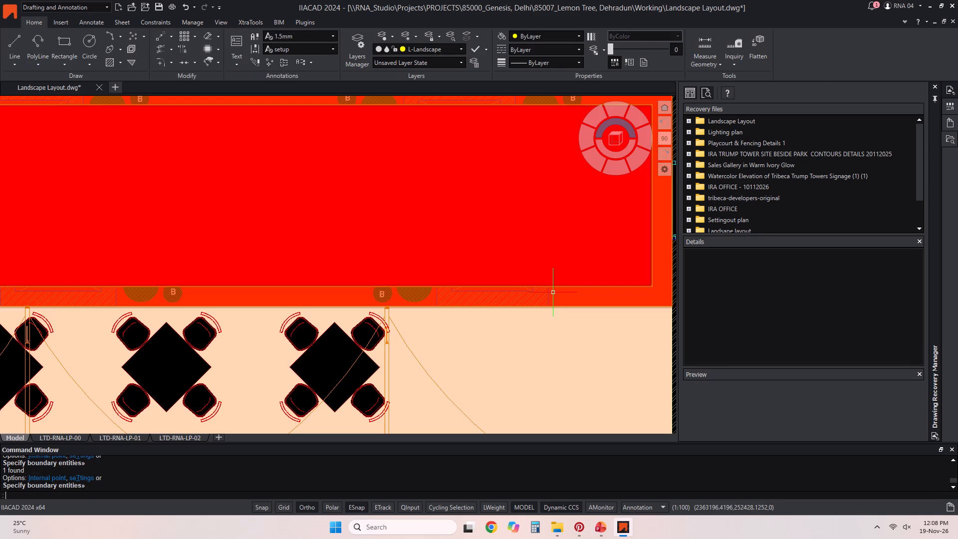
pyautogui.press('Escape')
# Bring the central strip's red border hatch to the front of the display order.
pyautogui.click(596, 296)
pyautogui.write('DR F')
pyautogui.press('space')
pyautogui.press('Escape')
# Assign the central strip's inner hatch to layer L-Hatch, with transparency 50 and line color 8.
pyautogui.click(607, 260)
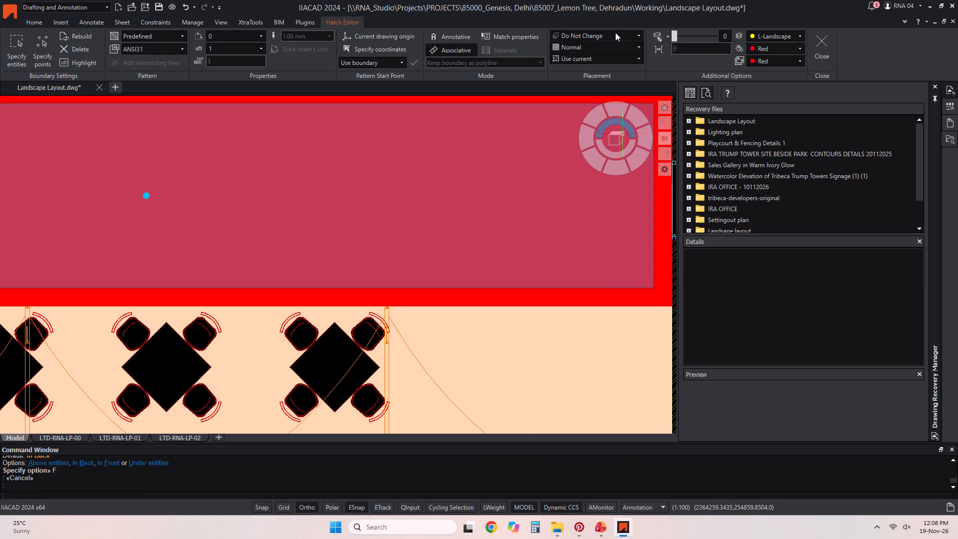
pyautogui.click(39, 20)
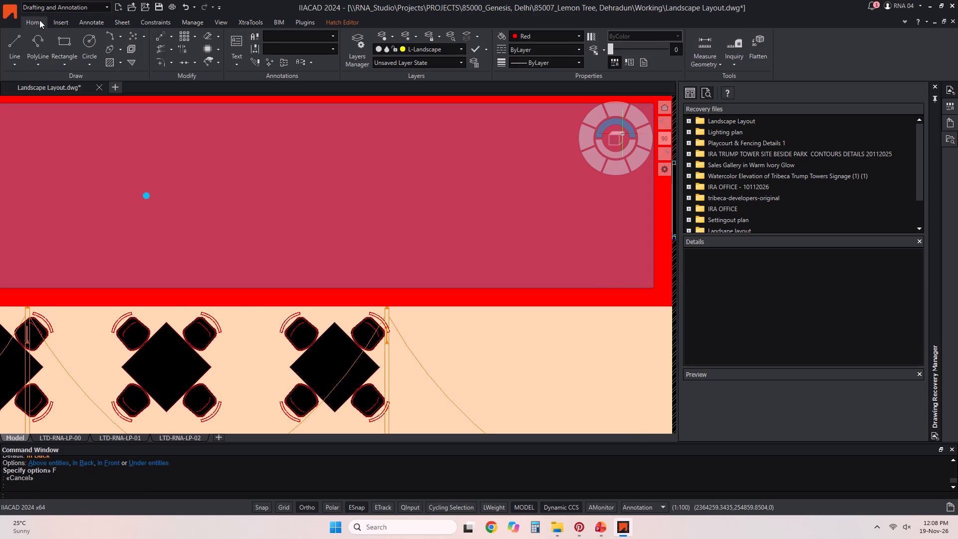
pyautogui.click(437, 47)
pyautogui.scroll(-2, 431, 121)
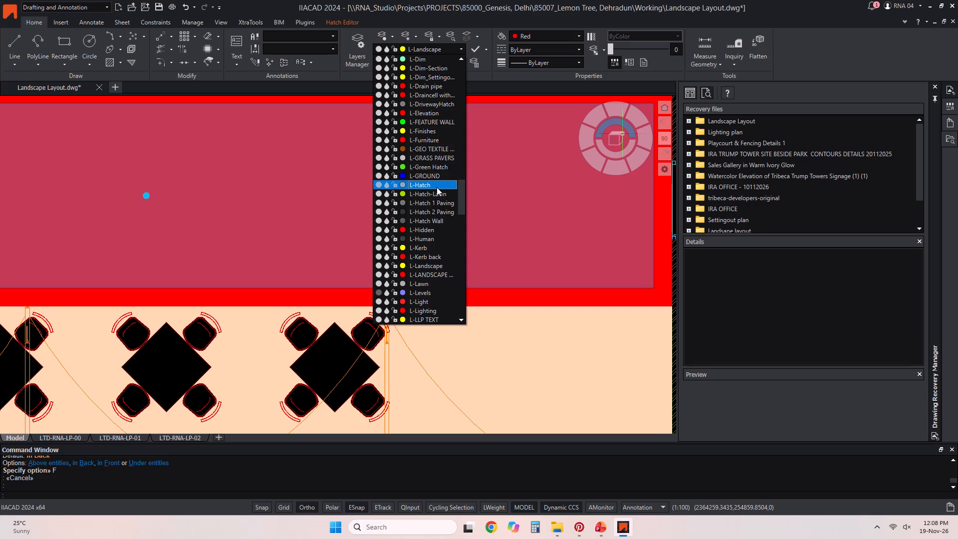
pyautogui.click(437, 187)
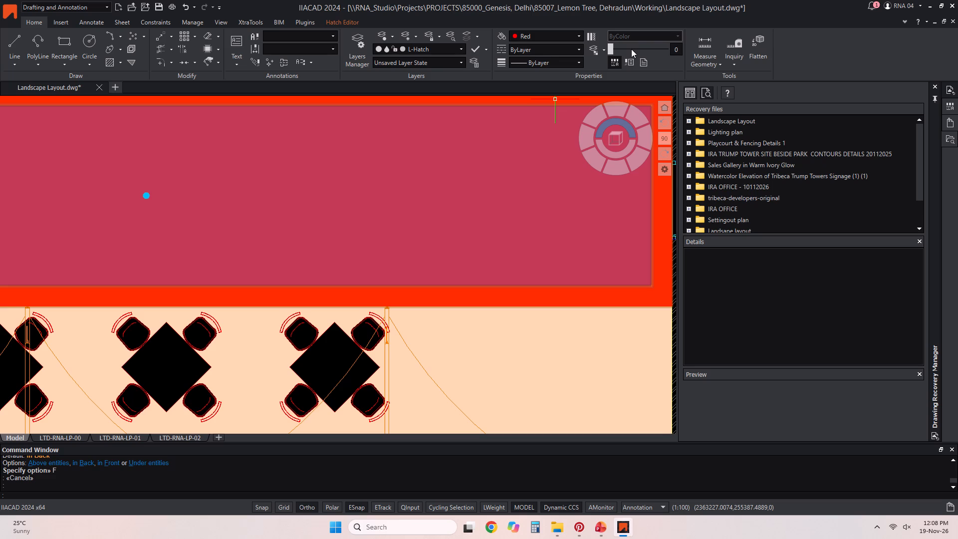
pyautogui.moveTo(673, 48); pyautogui.dragTo(678, 50)
pyautogui.write('50')
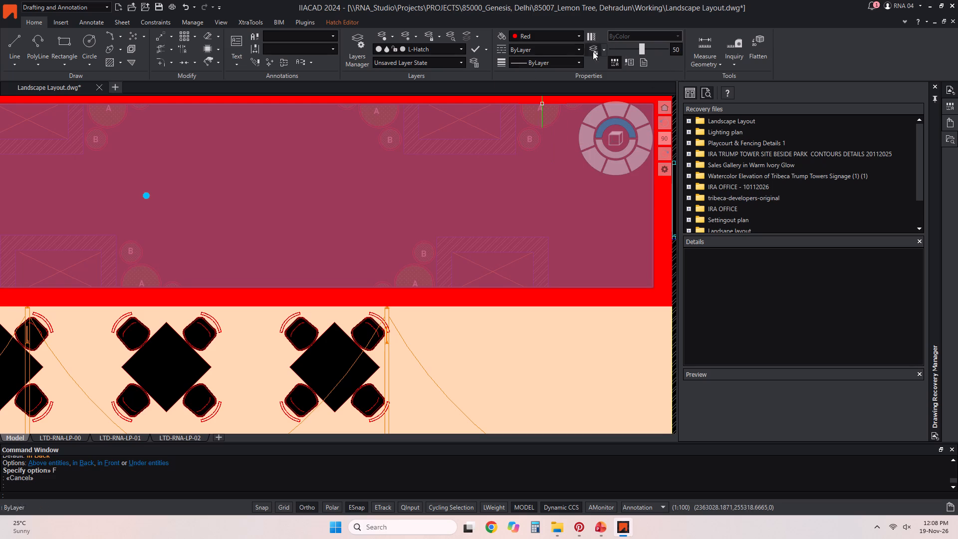
pyautogui.click(555, 35)
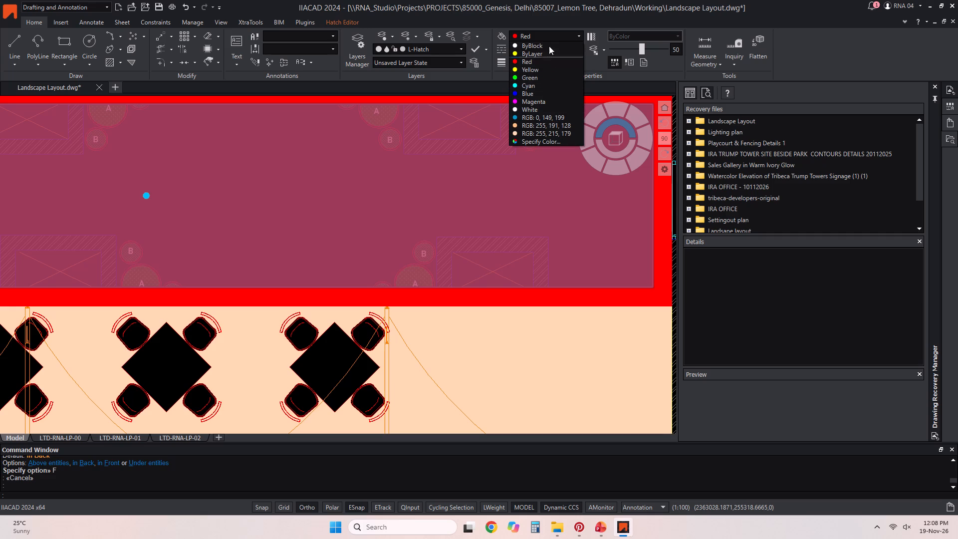
pyautogui.click(553, 138)
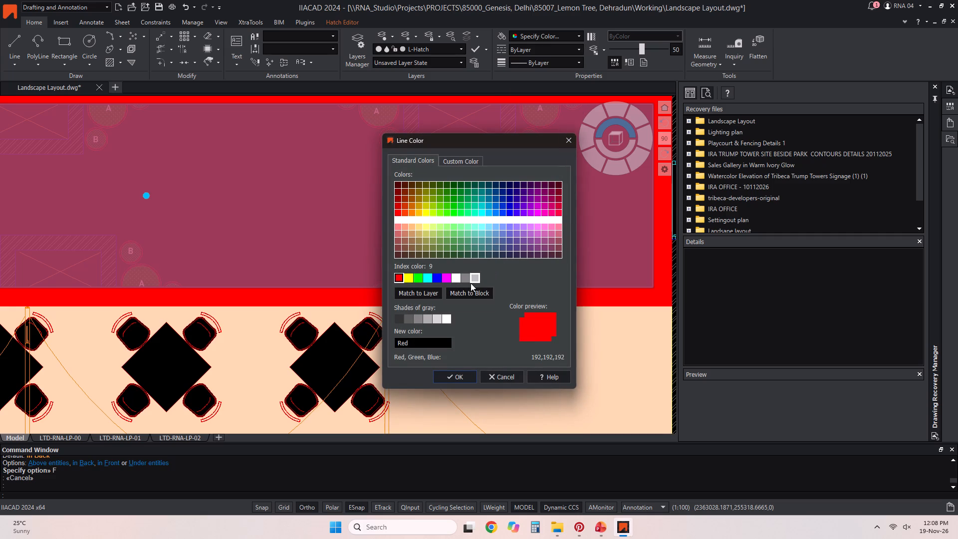
pyautogui.click(469, 278)
pyautogui.click(463, 378)
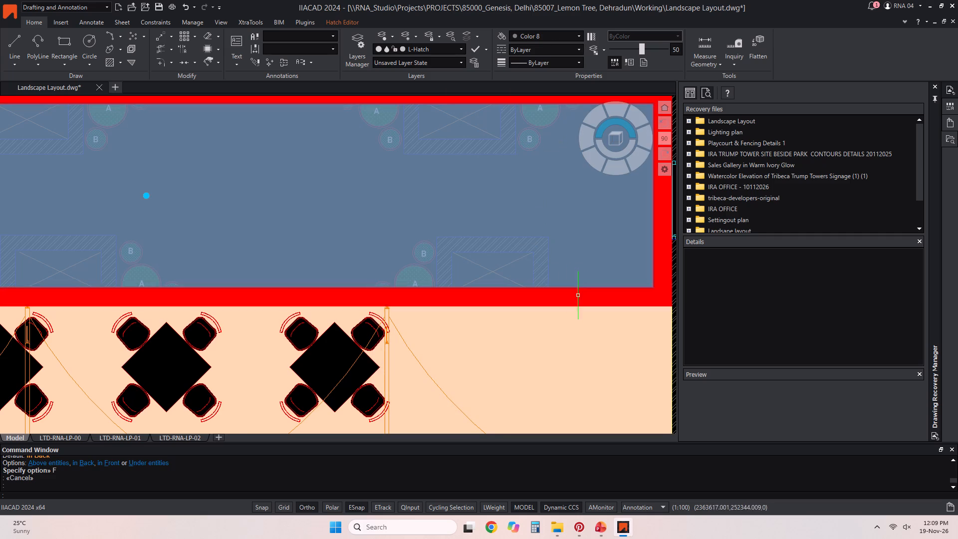
pyautogui.press('Escape')
# Assign the central strip's border hatch to layer L-Hatch and change its line color to dark green, color 94.
pyautogui.scroll(2, 596, 301)
pyautogui.click(598, 295)
pyautogui.scroll(-4, 568, 300)
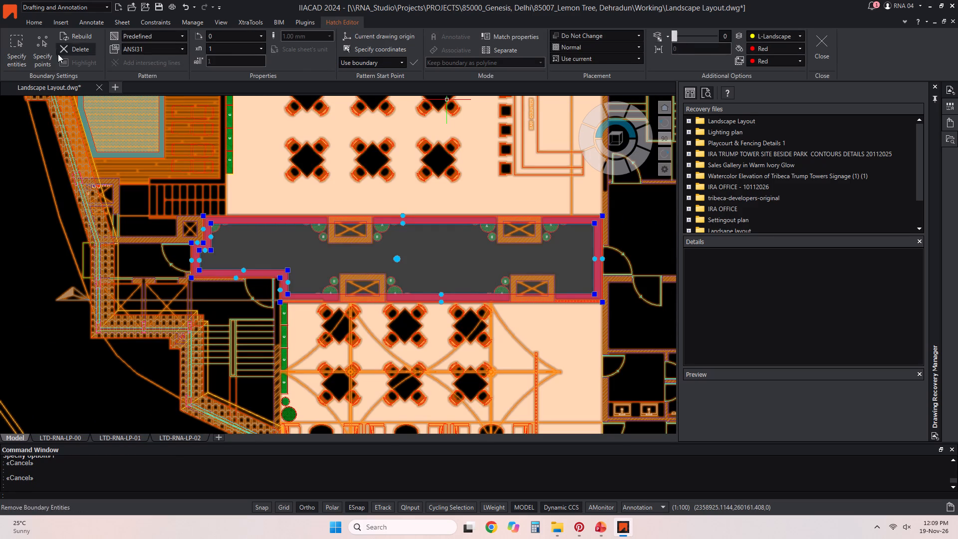
pyautogui.click(43, 21)
pyautogui.click(439, 47)
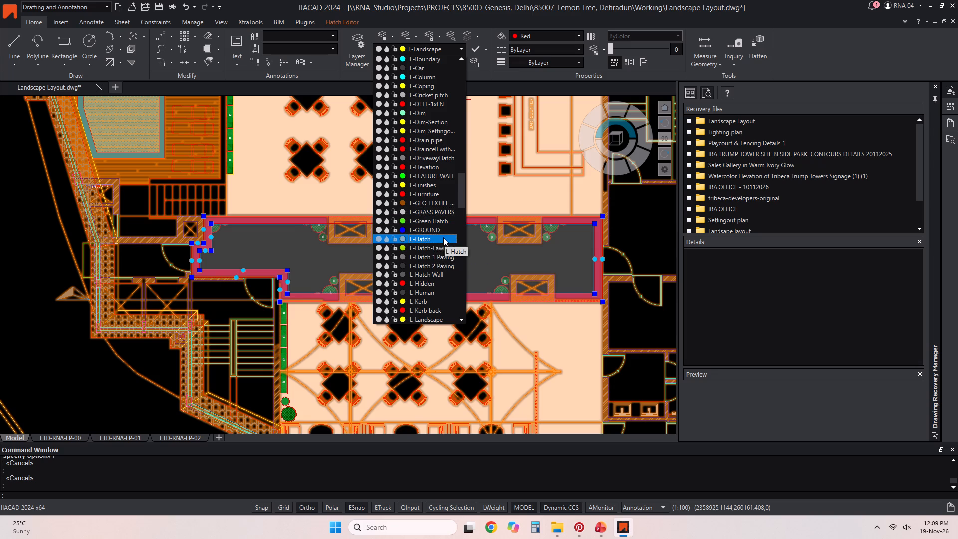
pyautogui.click(443, 237)
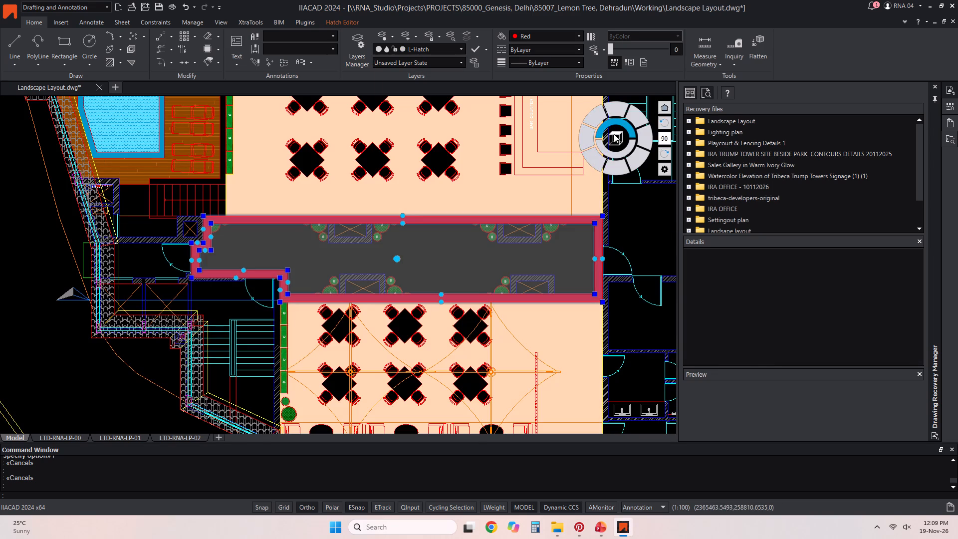
pyautogui.click(556, 33)
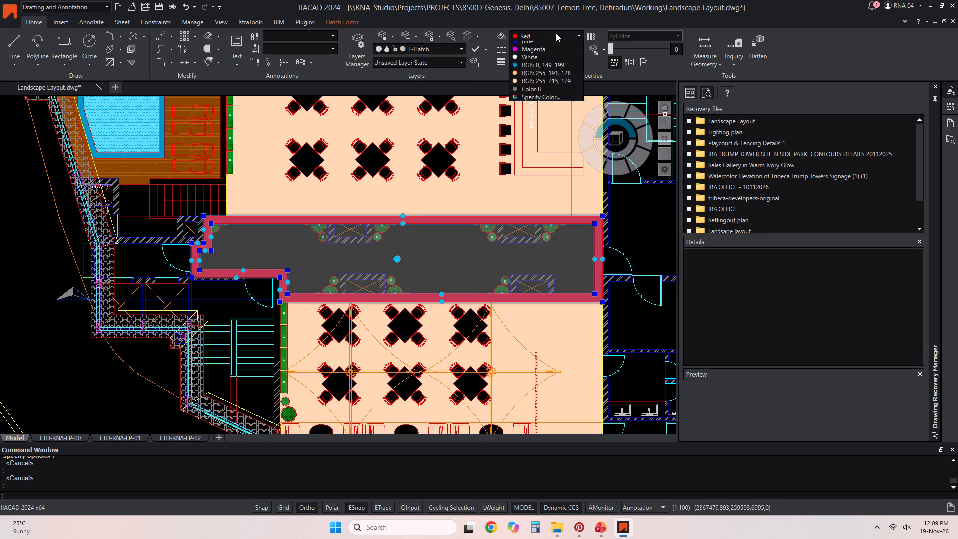
pyautogui.click(558, 78)
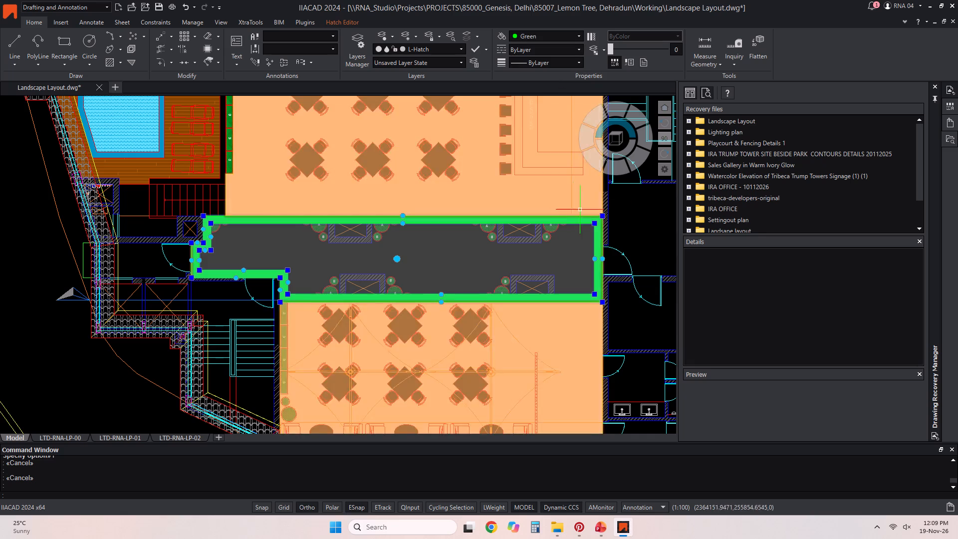
pyautogui.click(567, 36)
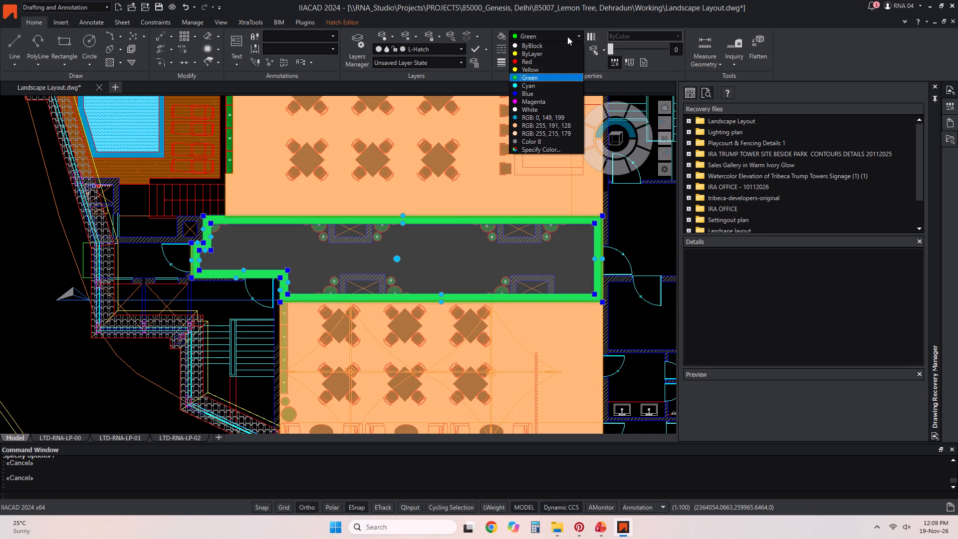
pyautogui.click(564, 151)
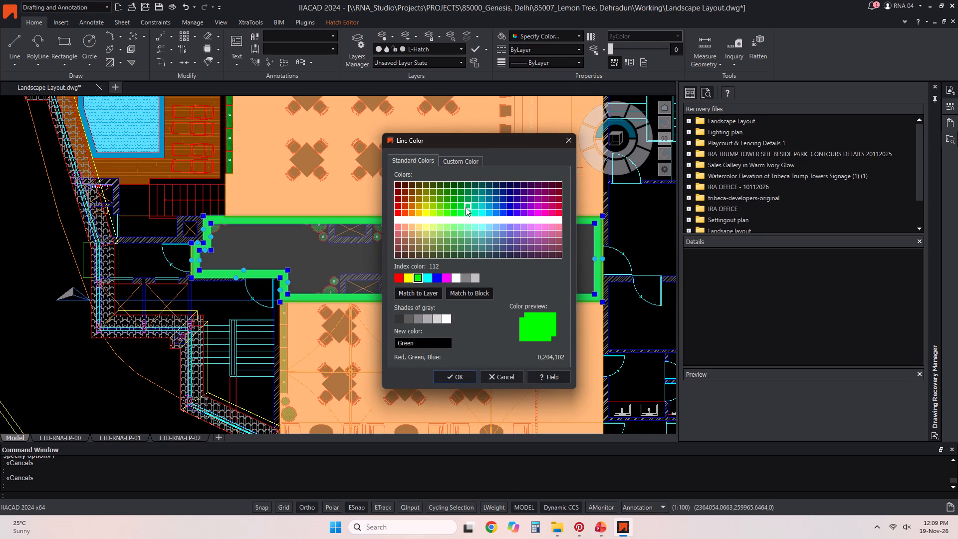
pyautogui.click(453, 200)
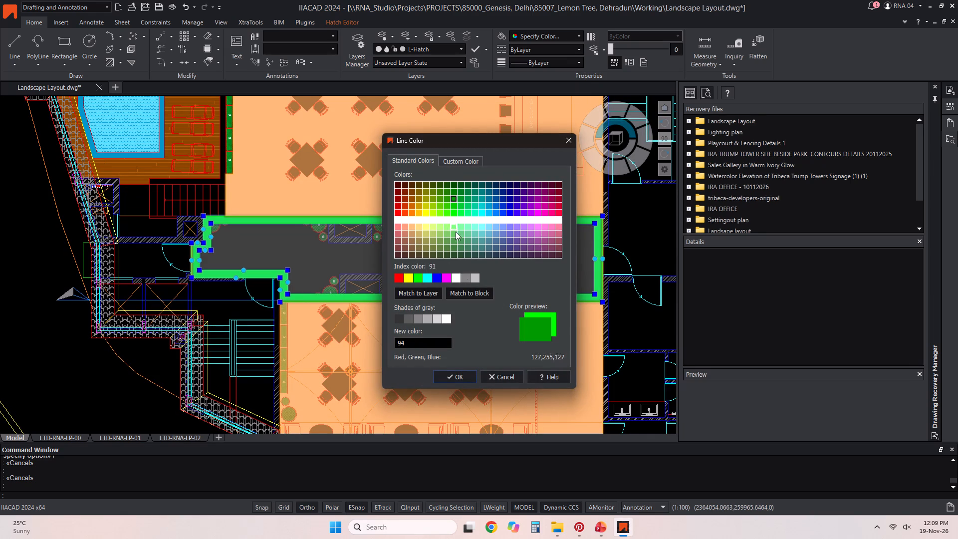
pyautogui.click(464, 378)
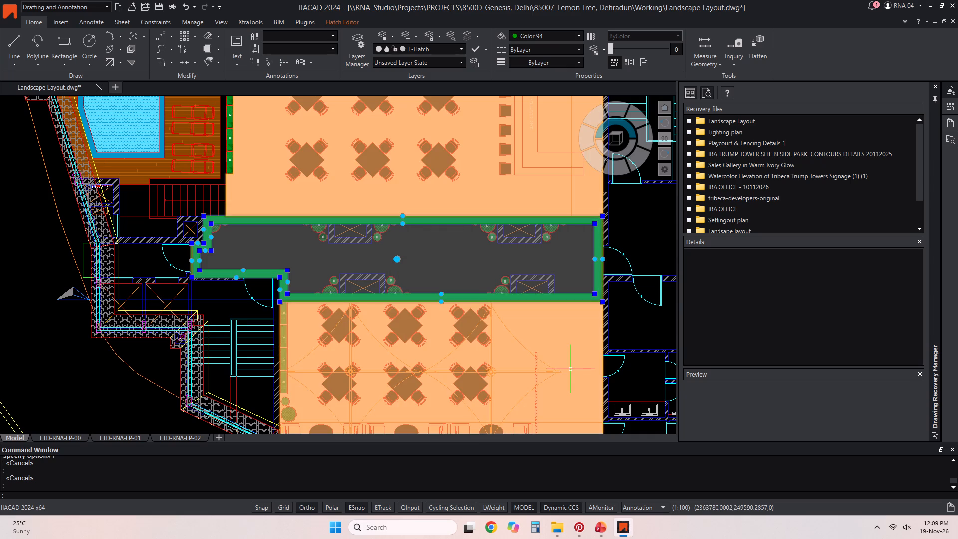
pyautogui.press('Escape')
pyautogui.press('Escape')
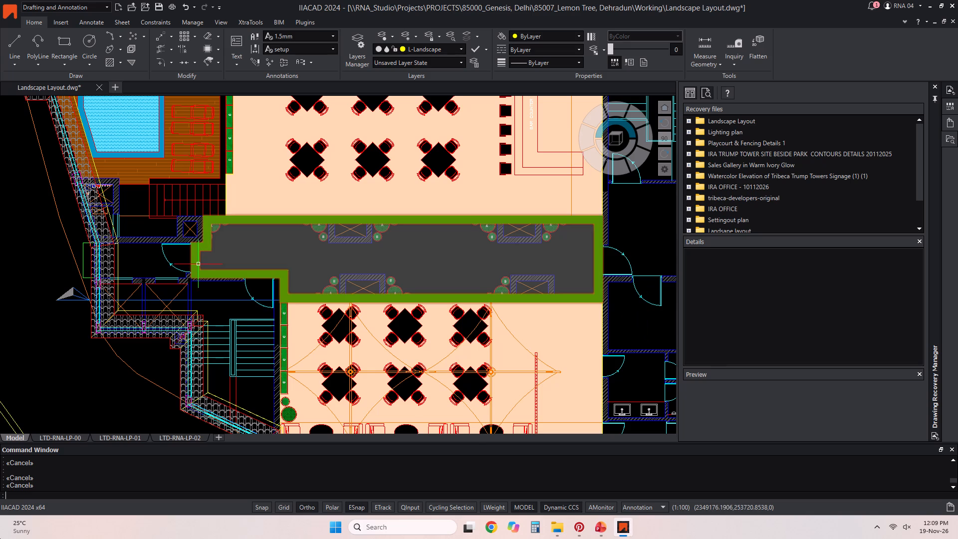
pyautogui.press('Escape')
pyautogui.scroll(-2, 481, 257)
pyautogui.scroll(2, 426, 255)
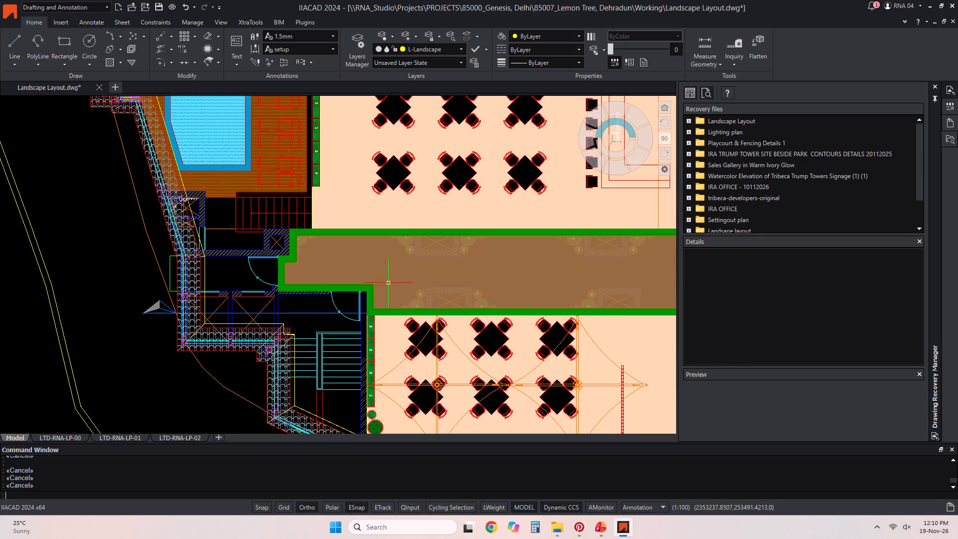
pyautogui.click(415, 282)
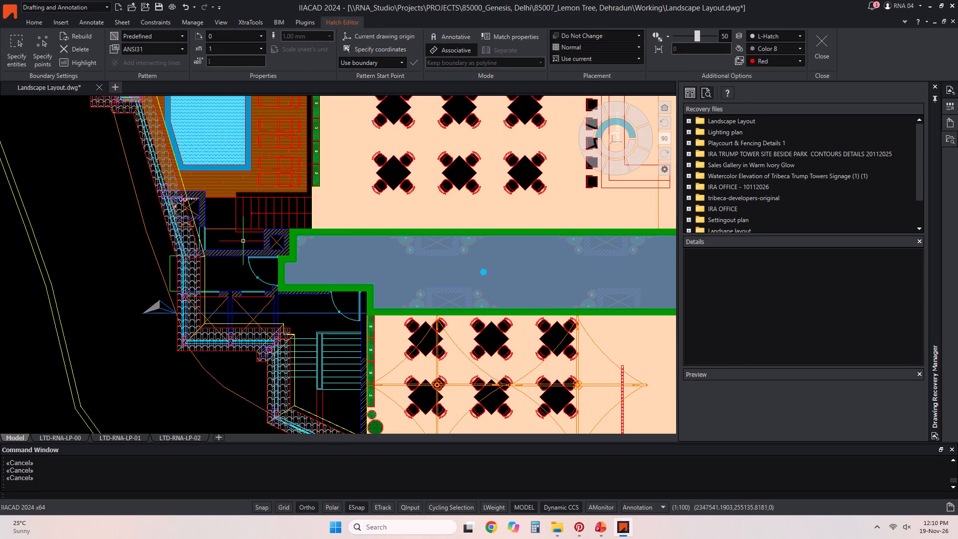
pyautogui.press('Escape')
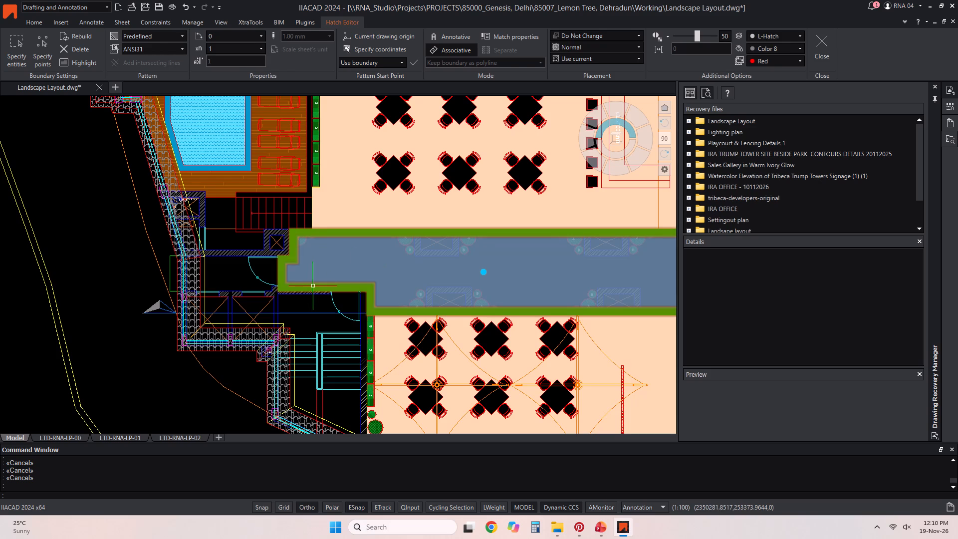
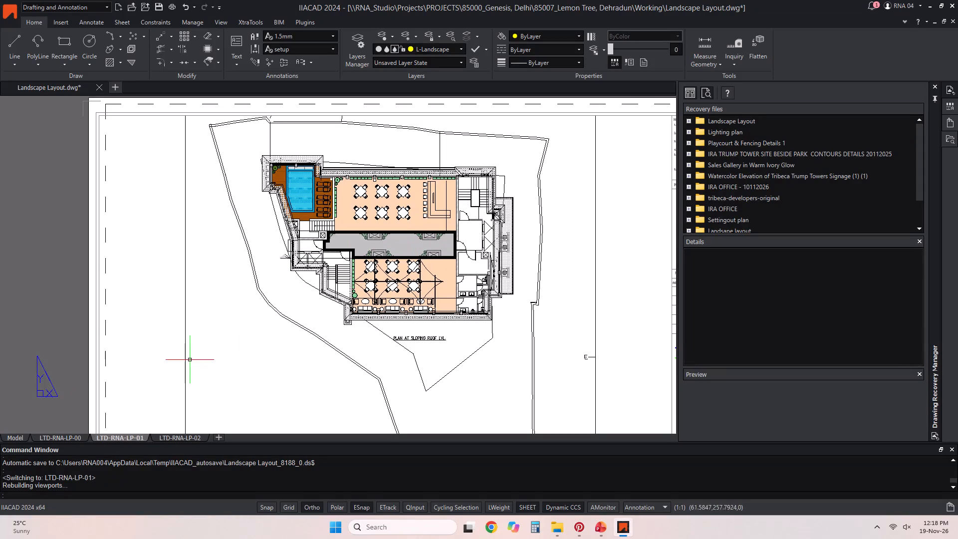
# Move the central strip's border hatch to layer L-Green Hatch in model space and check it on sheet LTD-RNA-LP-01.
pyautogui.click(17, 438)
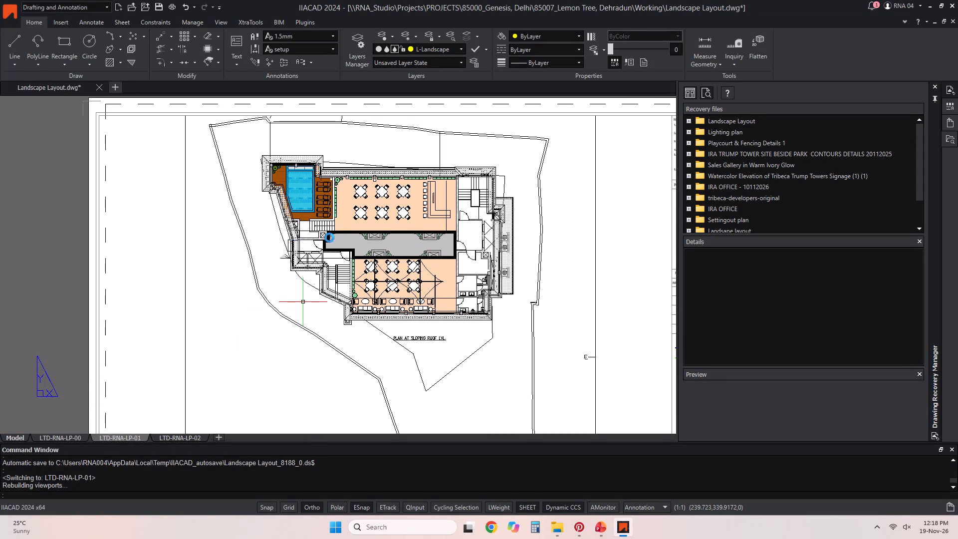
pyautogui.scroll(2, 411, 214)
pyautogui.click(413, 218)
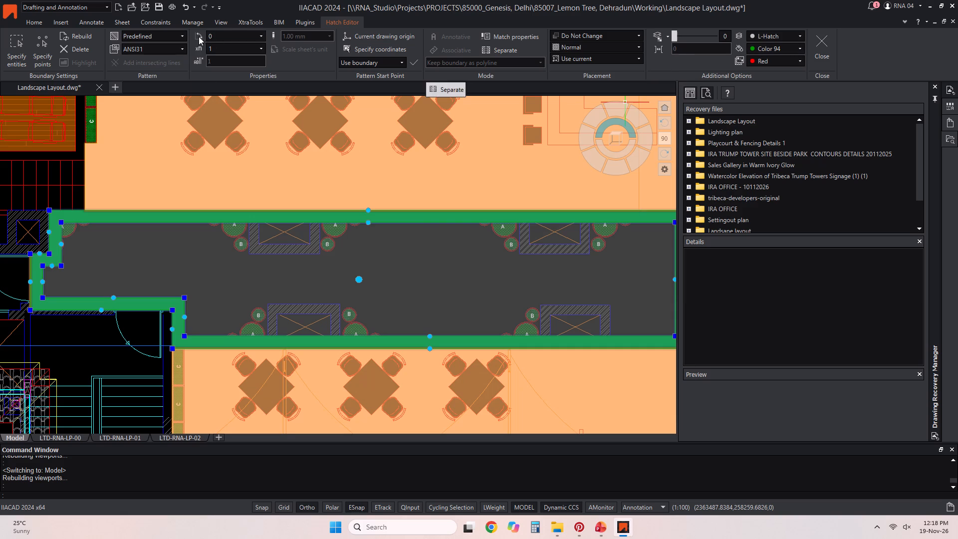
pyautogui.click(40, 23)
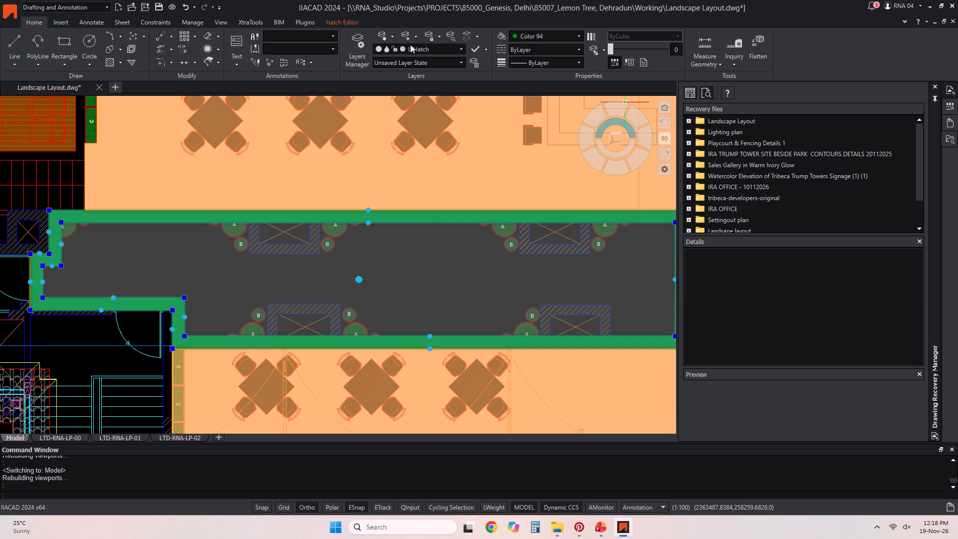
pyautogui.click(414, 49)
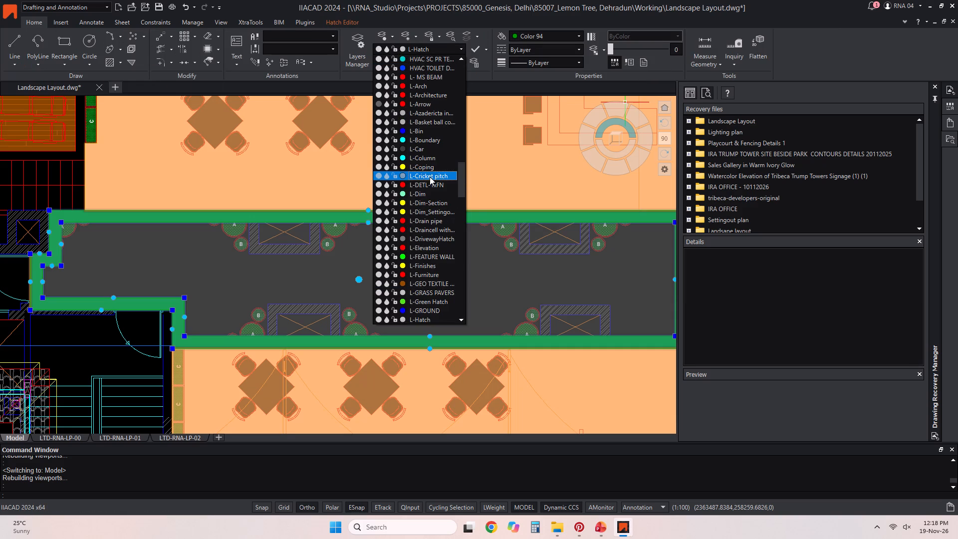
pyautogui.scroll(-3, 431, 134)
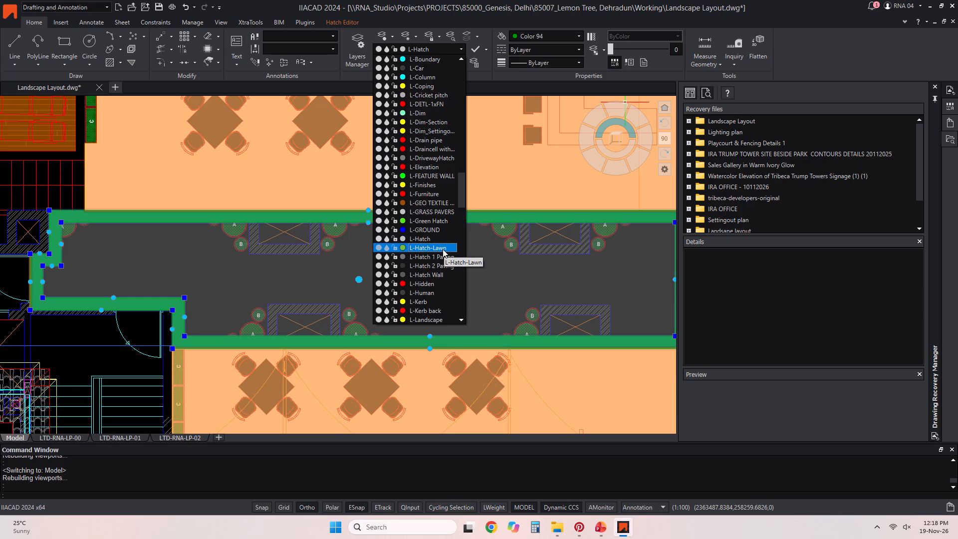
pyautogui.click(448, 219)
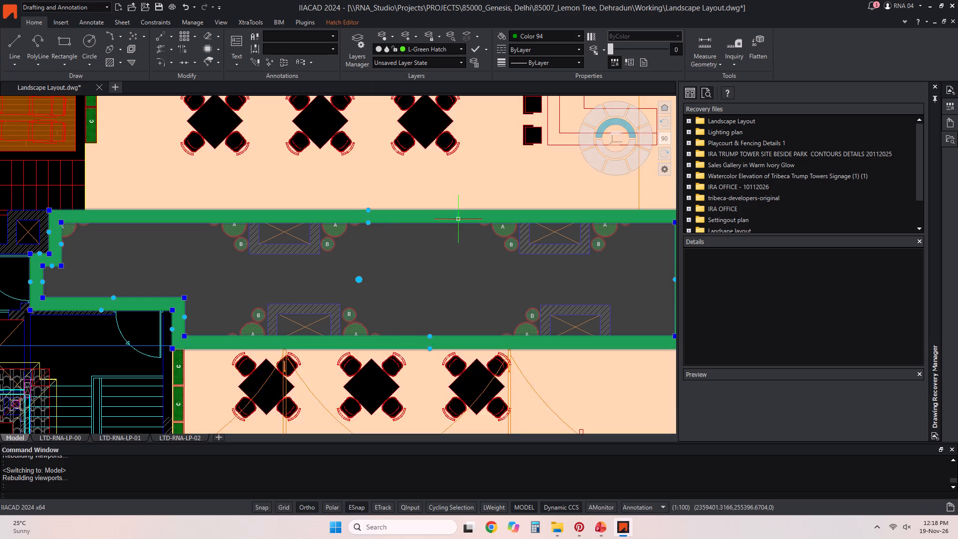
pyautogui.press('Escape')
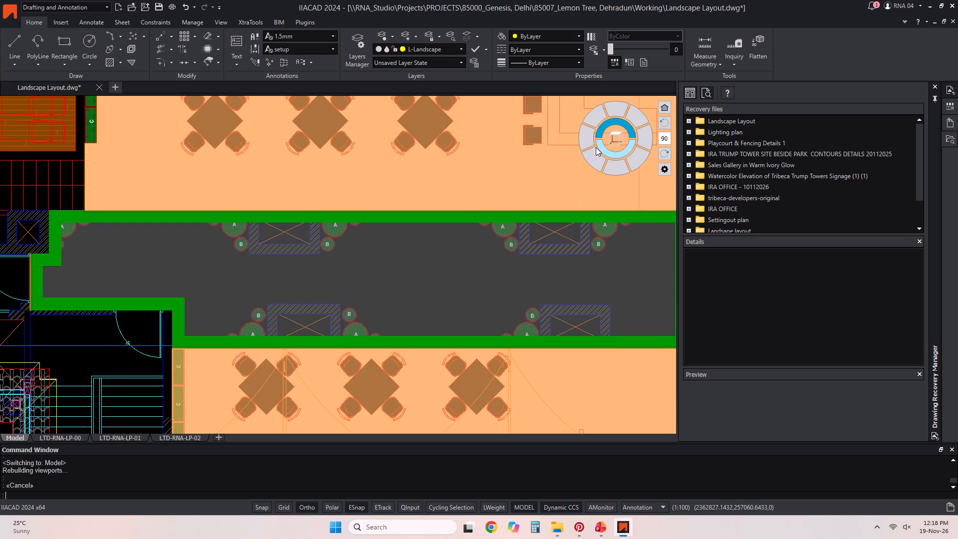
pyautogui.click(117, 435)
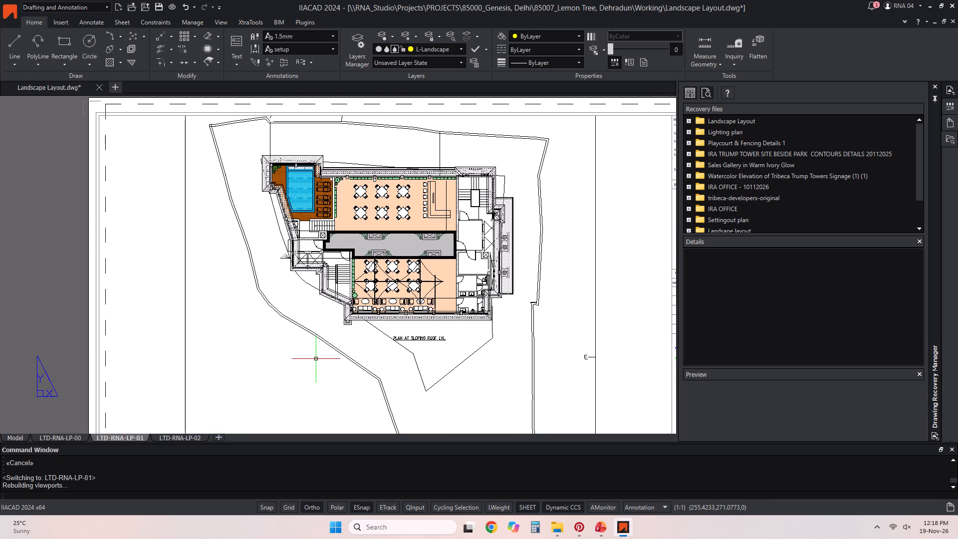
# Set the line color of the central strip's border hatch to ByLayer in model space.
pyautogui.click(18, 435)
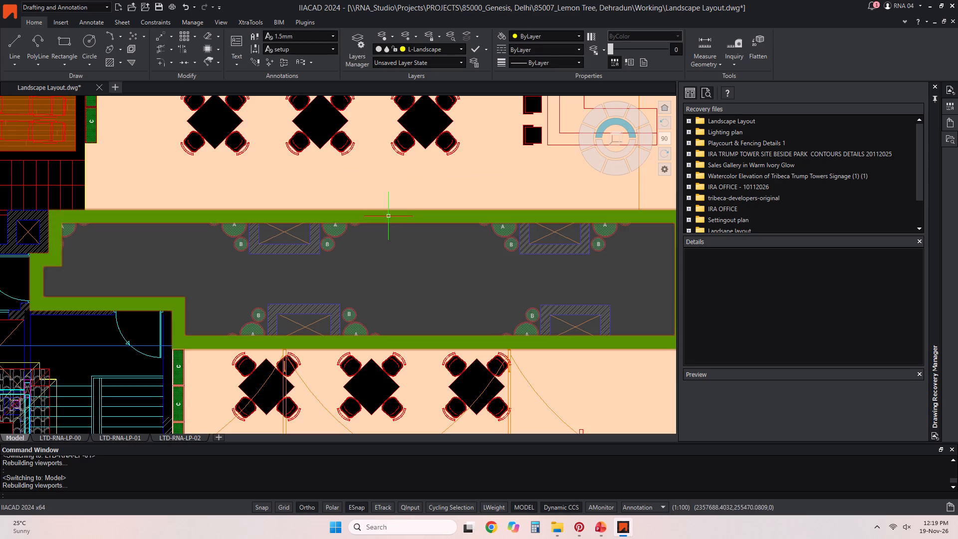
pyautogui.click(391, 216)
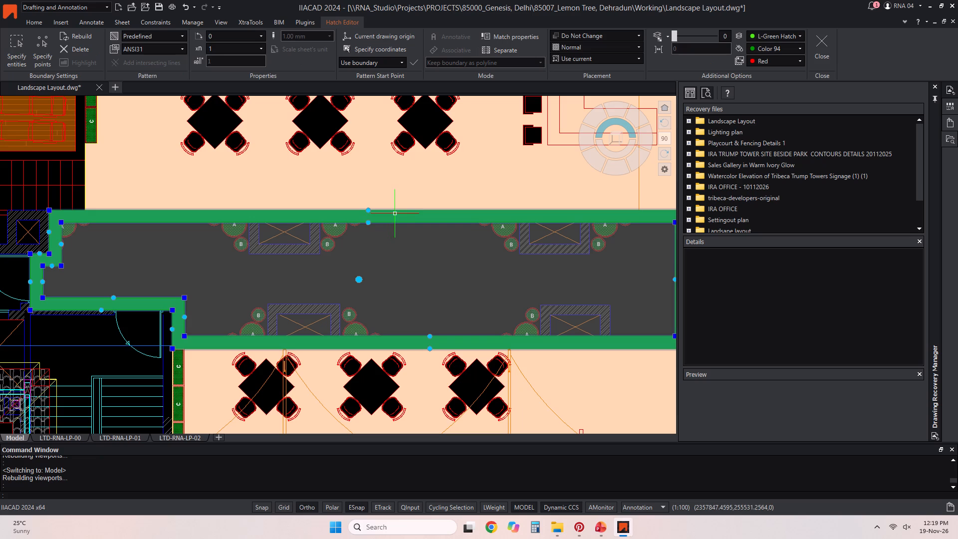
pyautogui.click(783, 46)
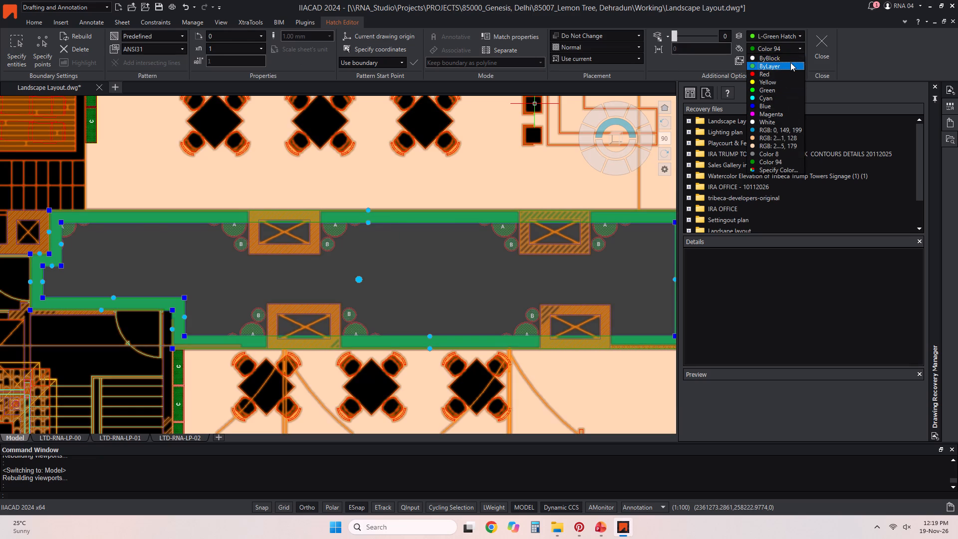
pyautogui.click(790, 62)
pyautogui.press('Escape')
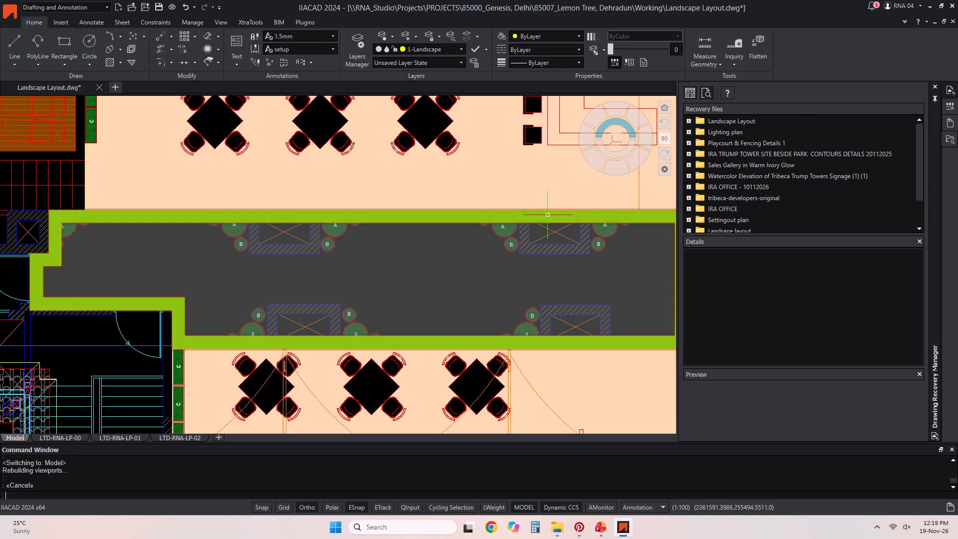
# Examine the central strip's border and infill hatches on sheet LTD-RNA-LP-01 and again in model space.
pyautogui.click(120, 437)
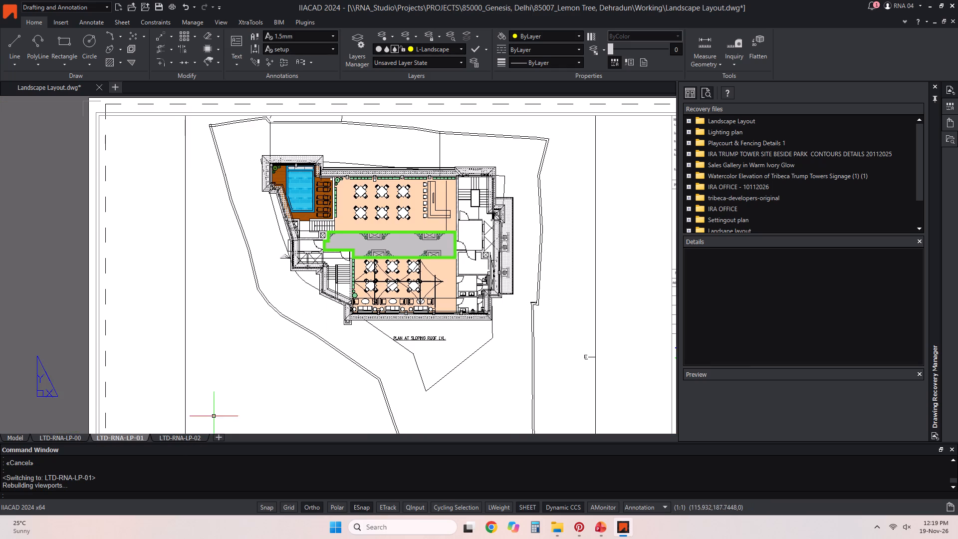
pyautogui.scroll(2, 415, 217)
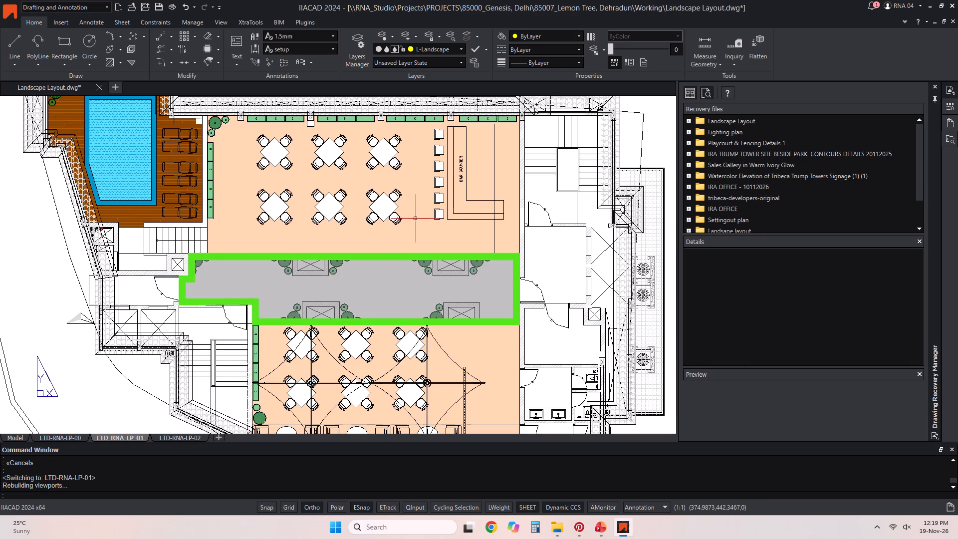
pyautogui.scroll(2, 401, 274)
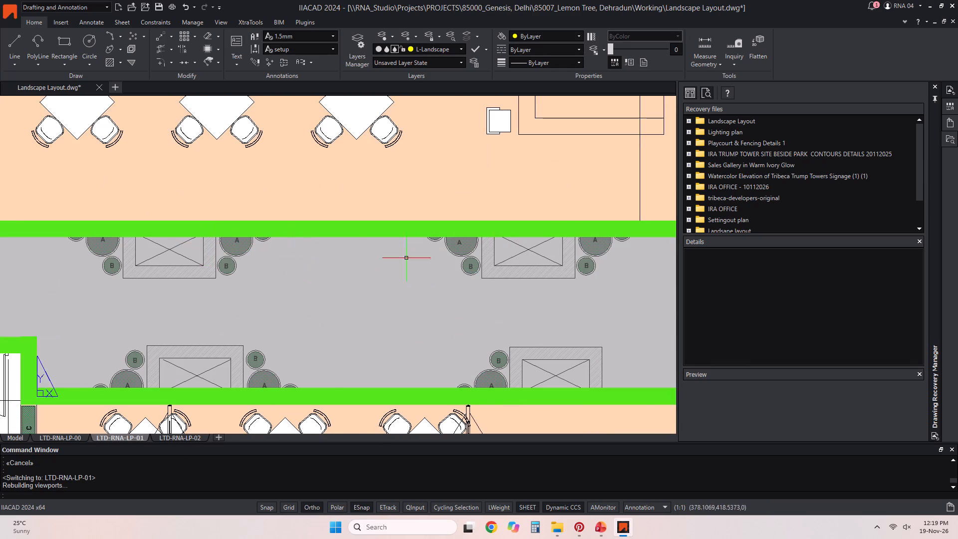
pyautogui.scroll(-3, 532, 253)
pyautogui.click(11, 438)
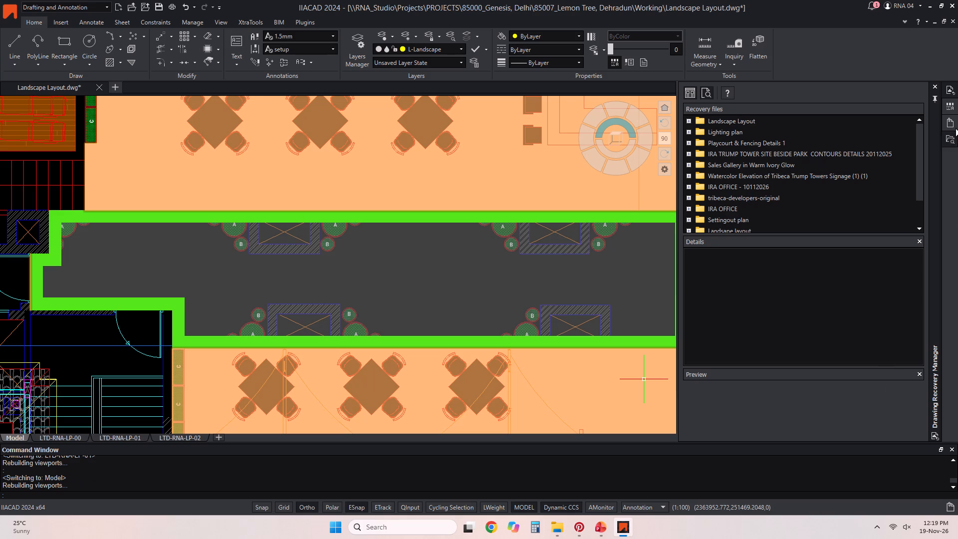
pyautogui.scroll(-2, 618, 135)
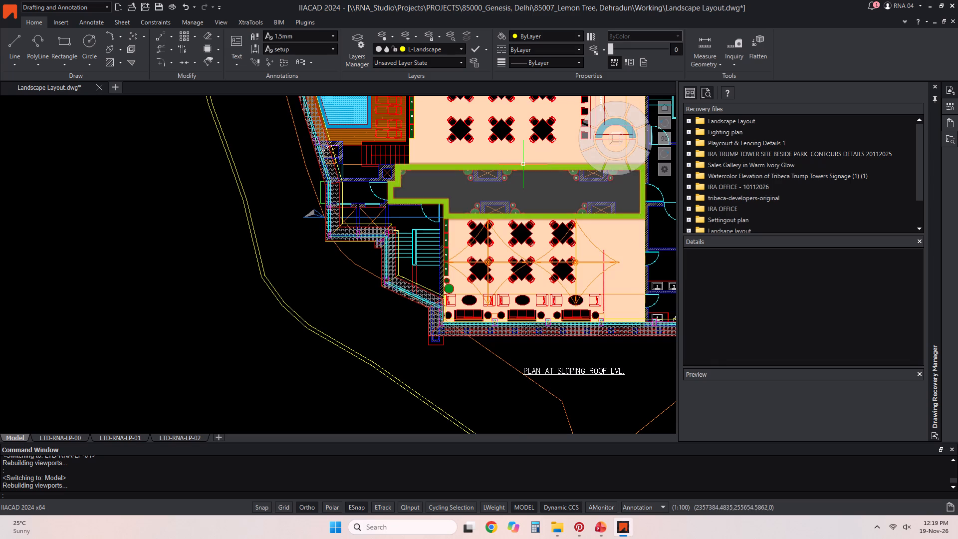
pyautogui.scroll(-1, 479, 189)
pyautogui.scroll(1, 502, 185)
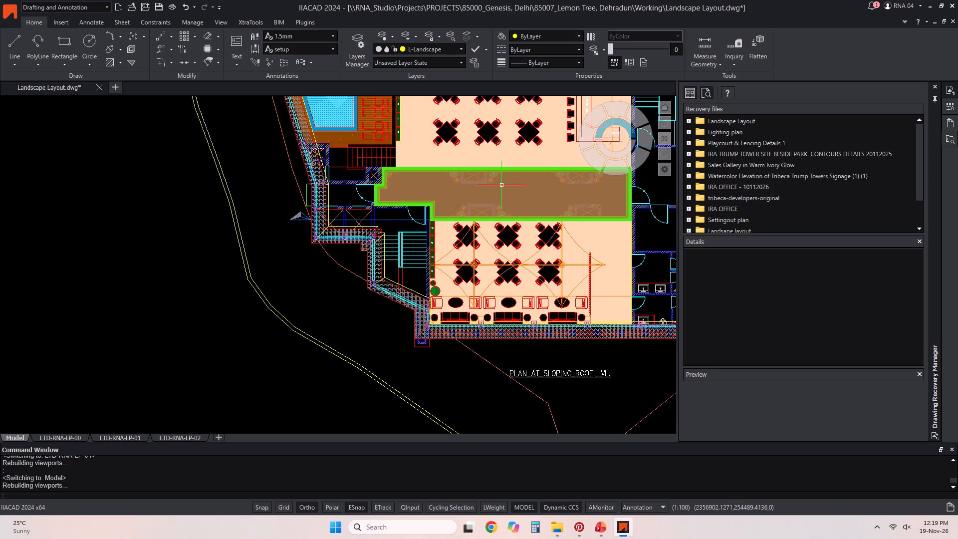